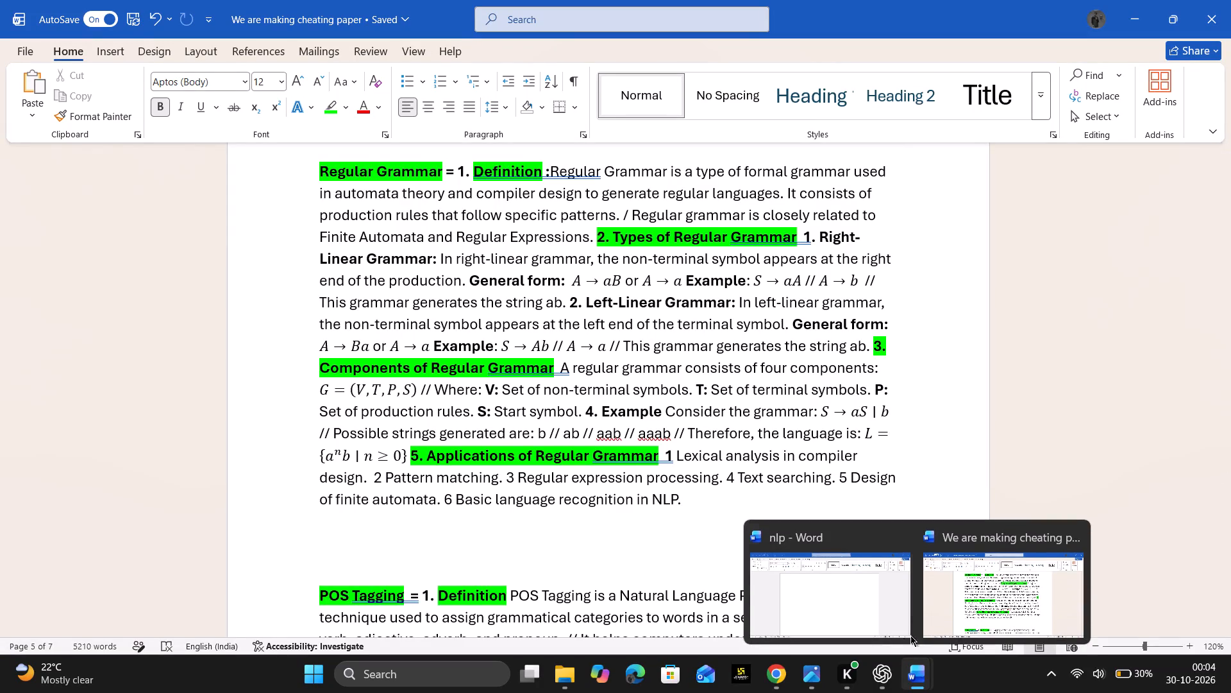
Arrange the nlp document side by side with the "We are making cheating paper" document, showing its Regular Grammar notes.
left_click(822, 585)
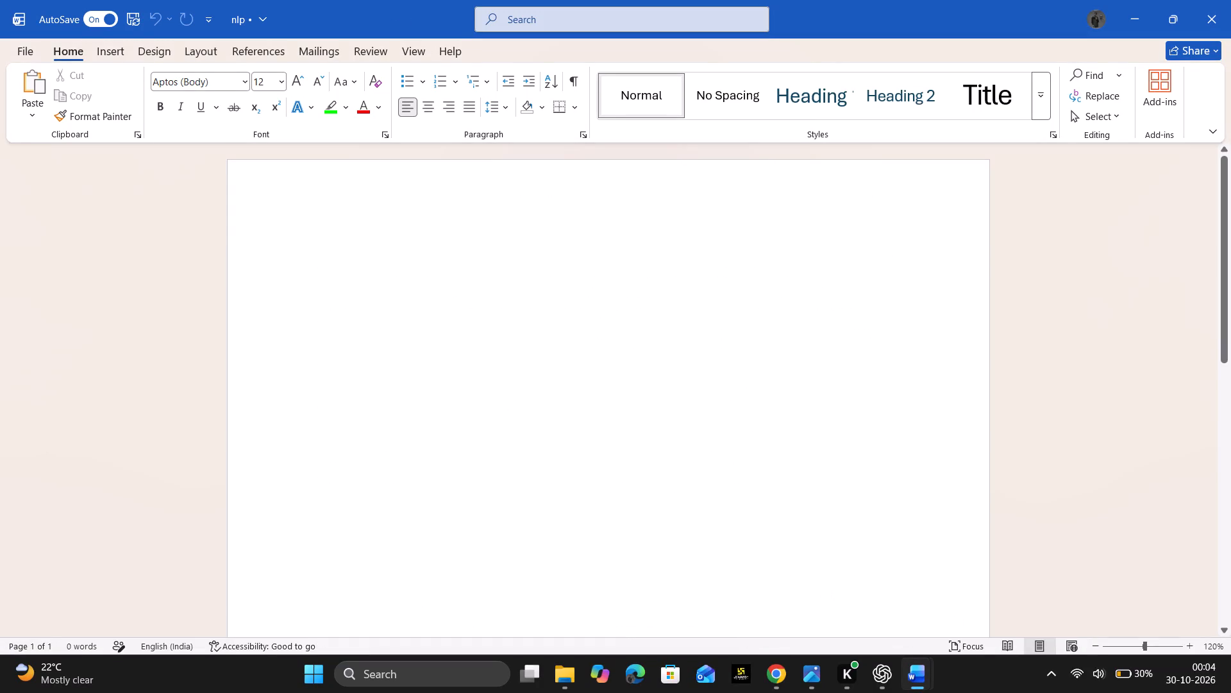
key("super+Left")
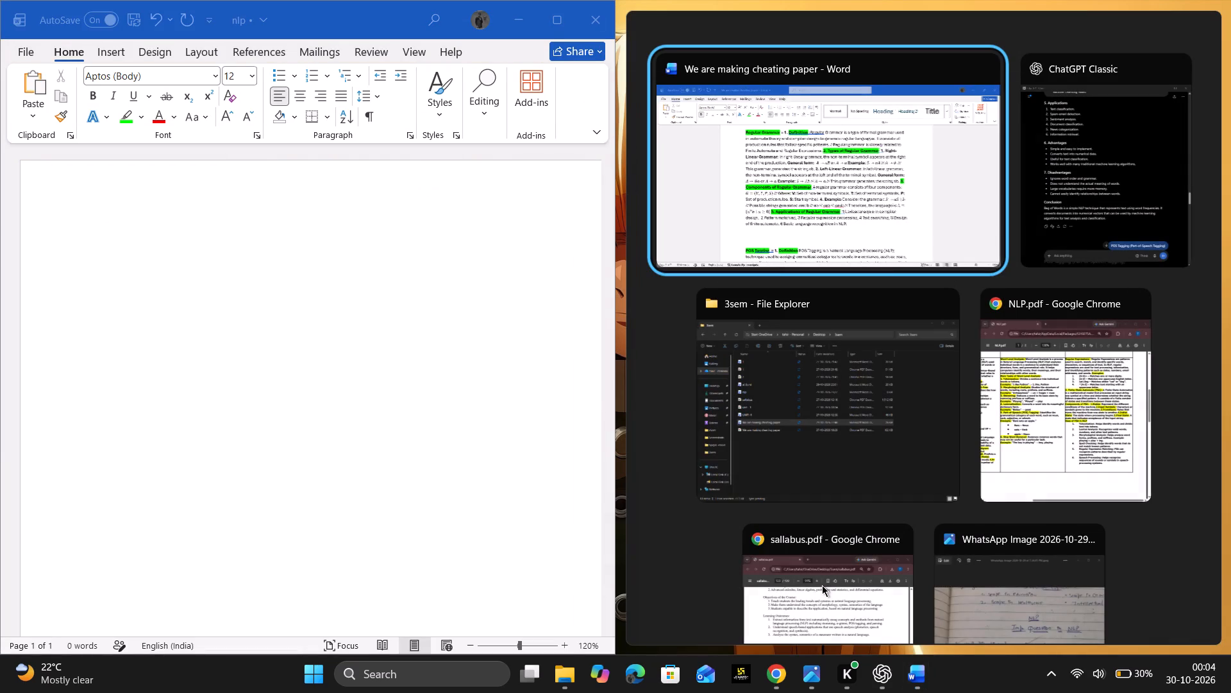
left_click(885, 105)
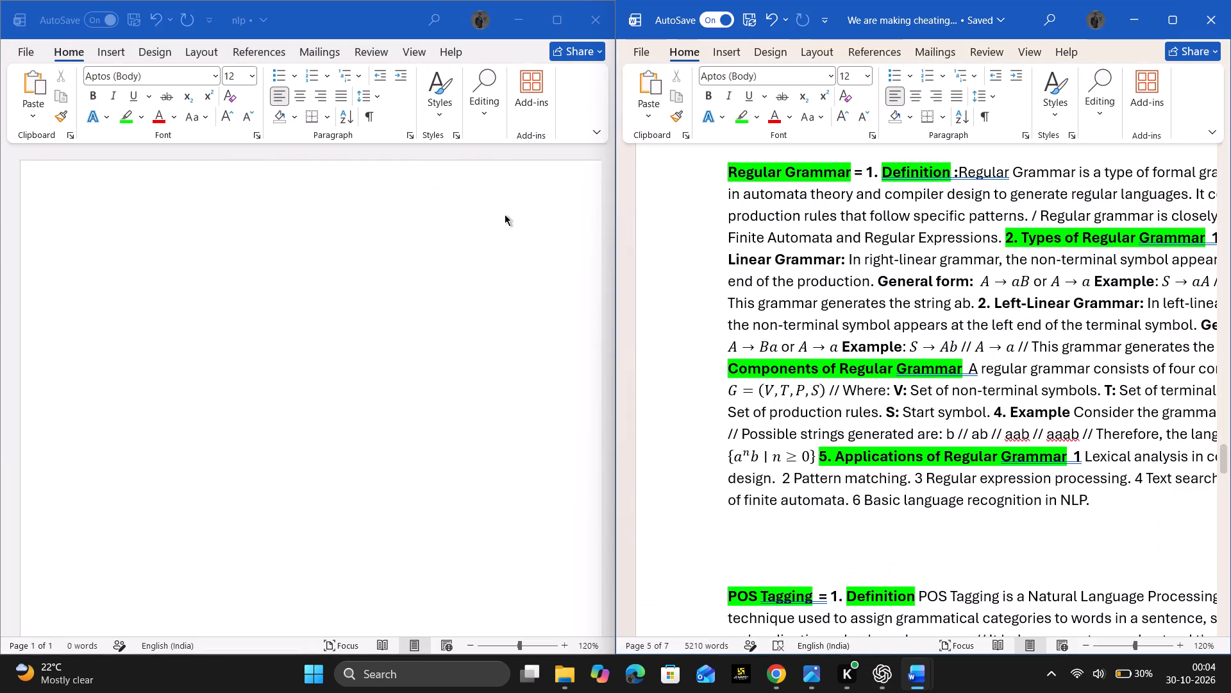
scroll(715, 331, "down", 2, "ctrl")
scroll(715, 331, "left", 1)
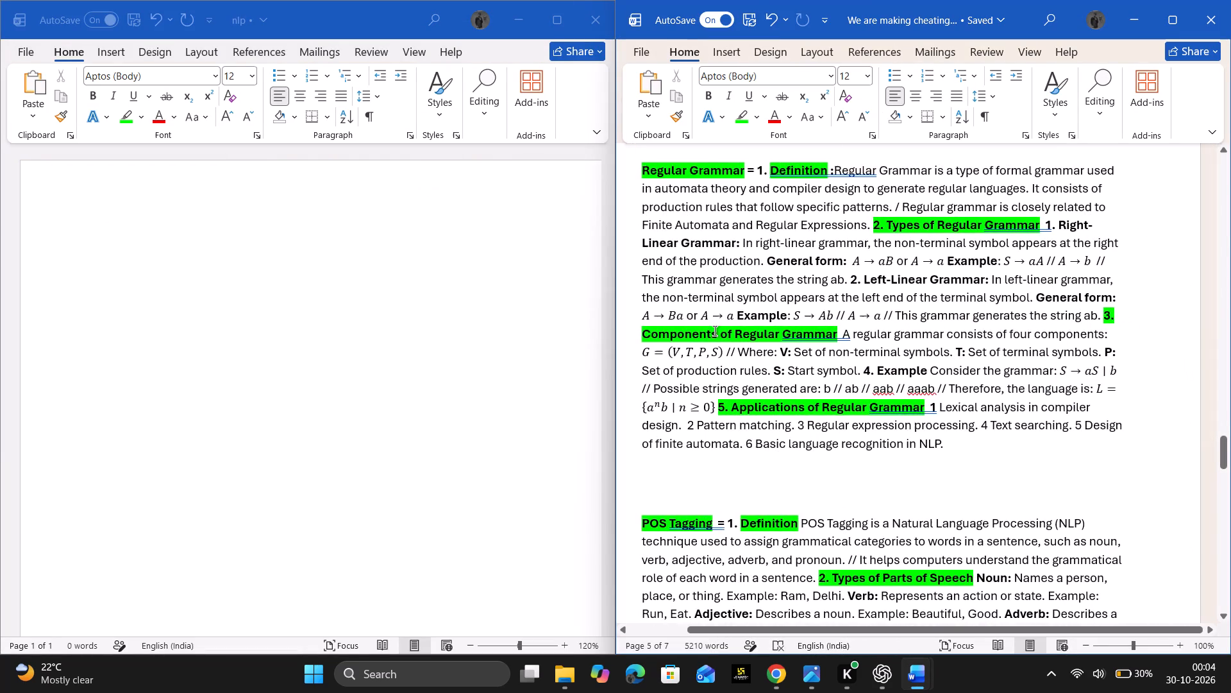
scroll(715, 331, "up", 5)
scroll(715, 331, "down", 2)
scroll(715, 331, "up", 1)
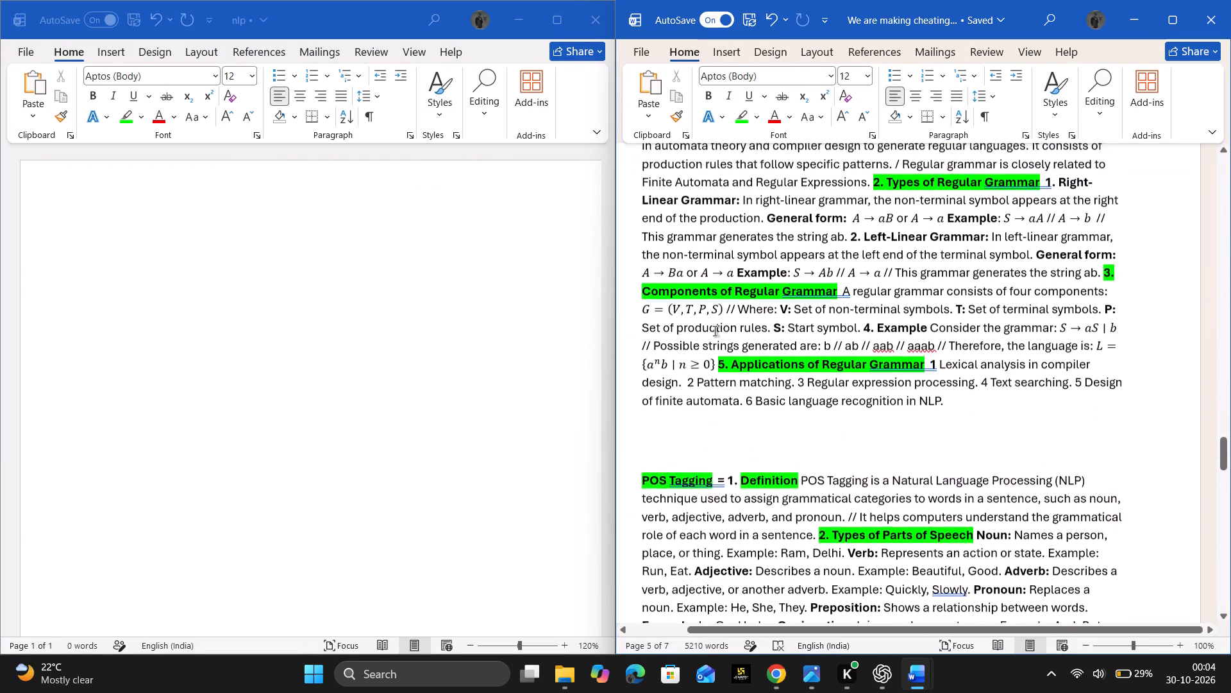
scroll(715, 331, "up", 2)
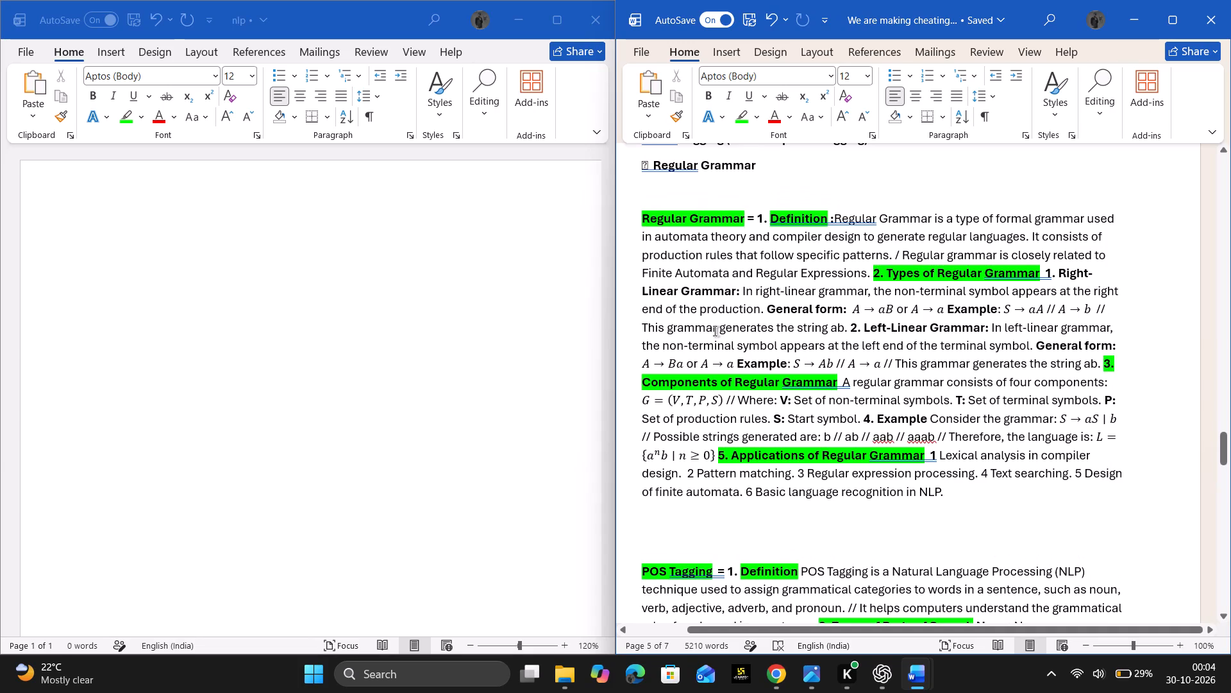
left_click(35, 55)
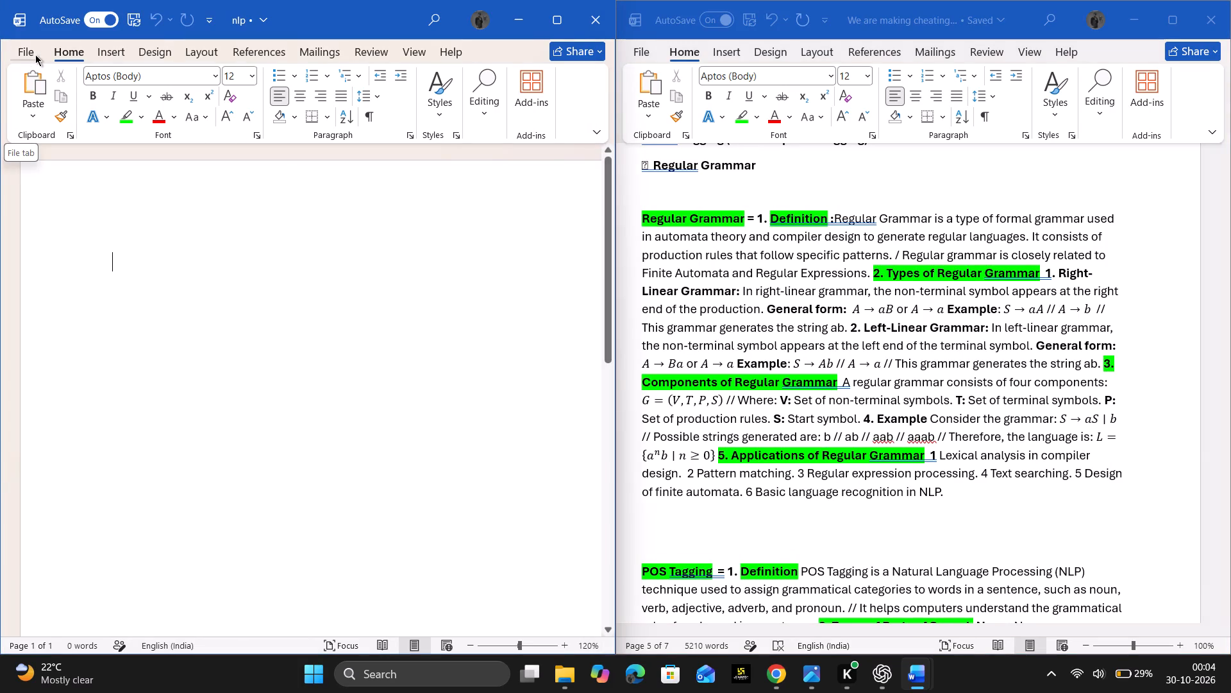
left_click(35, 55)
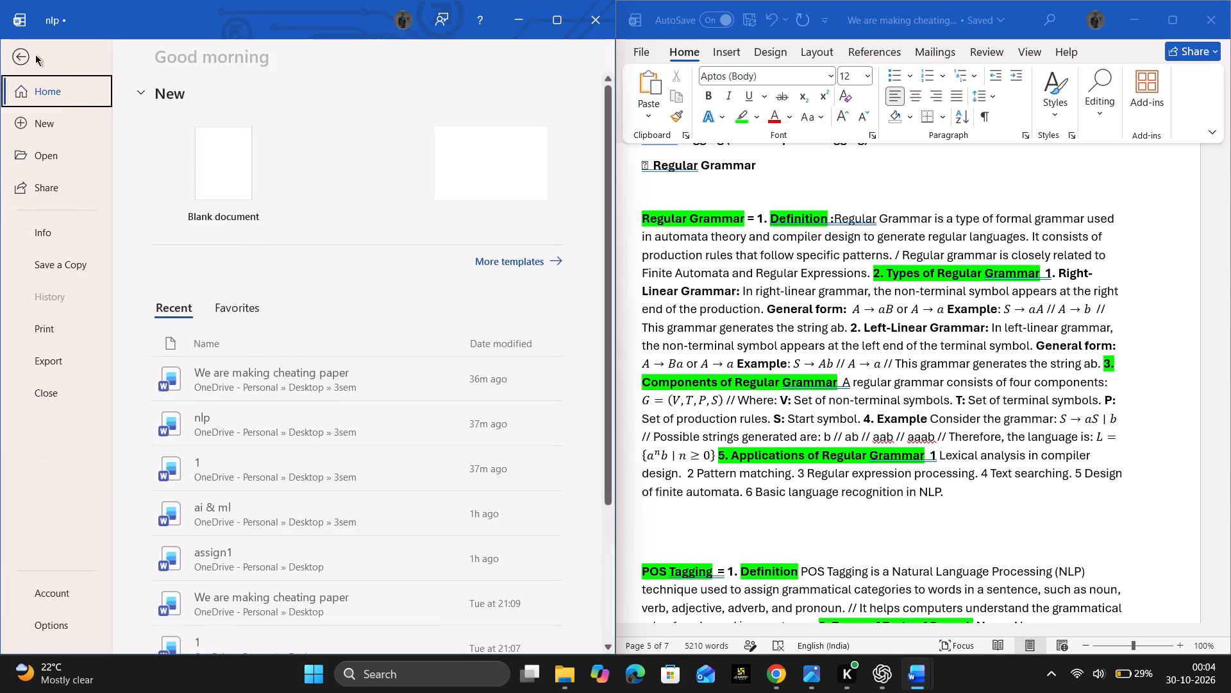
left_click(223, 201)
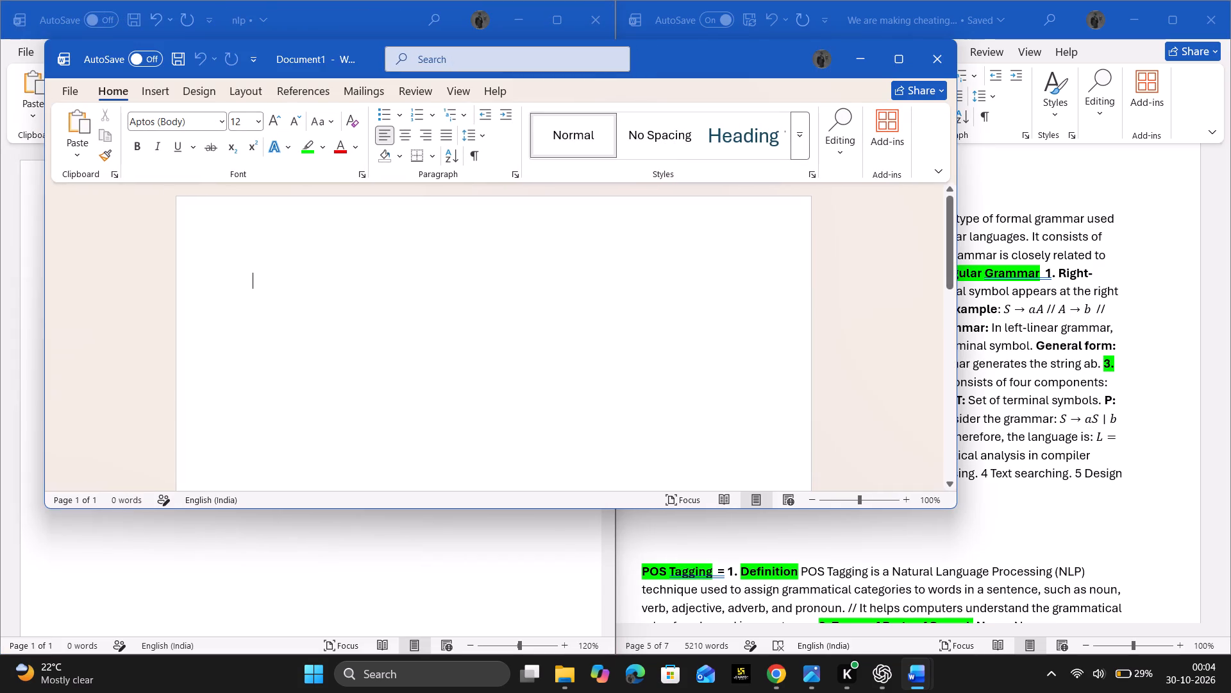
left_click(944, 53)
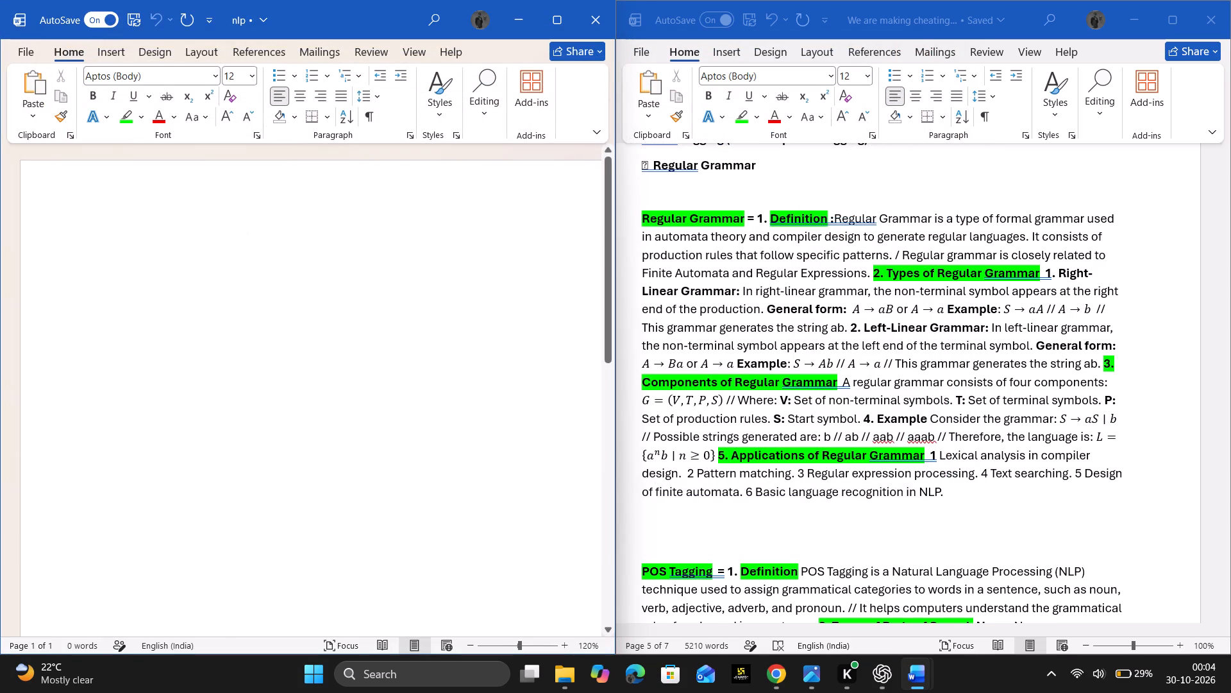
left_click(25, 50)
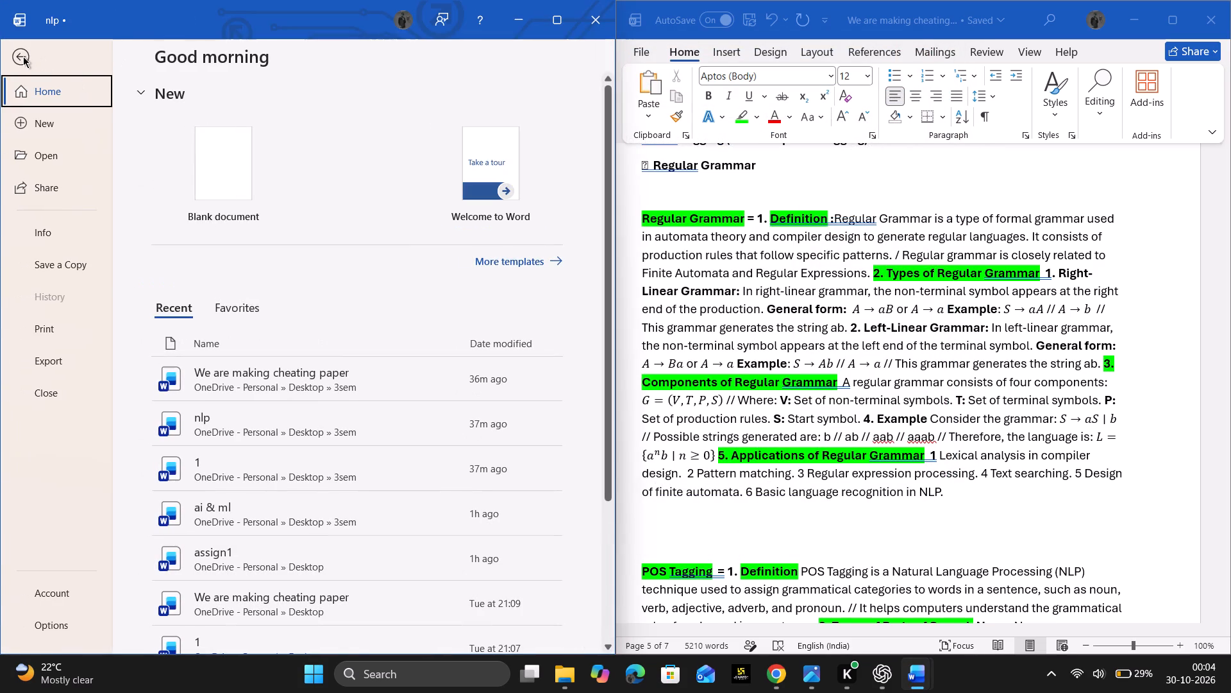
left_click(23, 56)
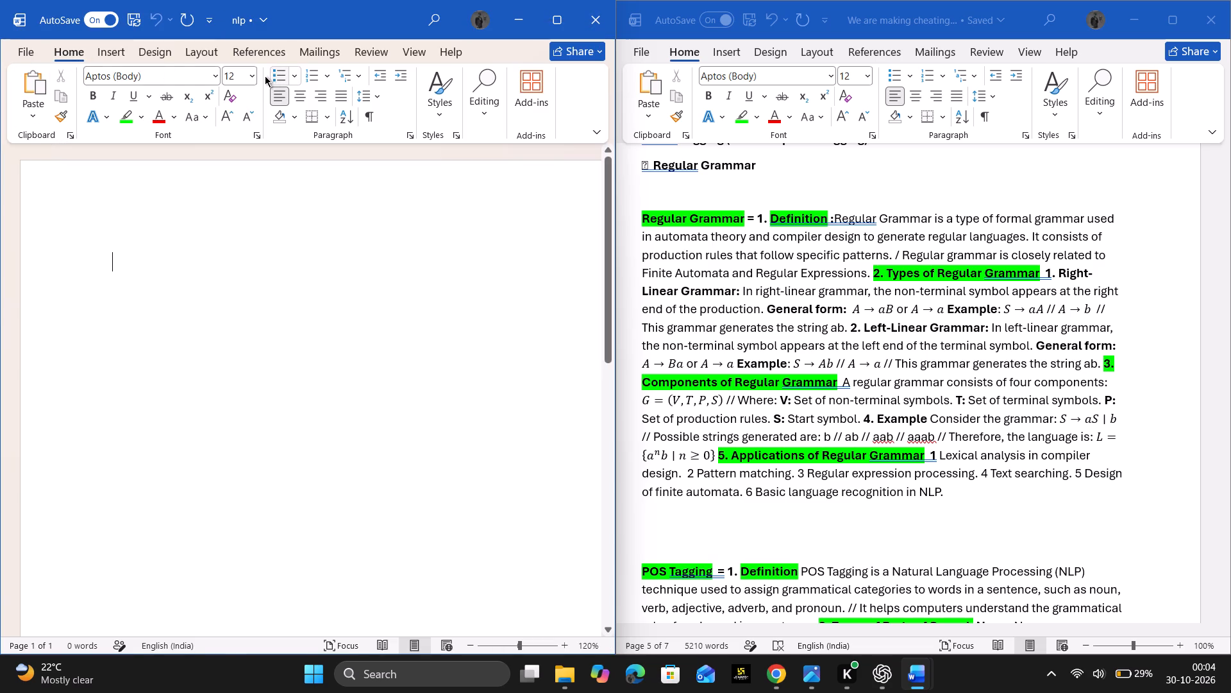
Insert a table with three columns and two rows in the blank nlp document.
left_click(115, 53)
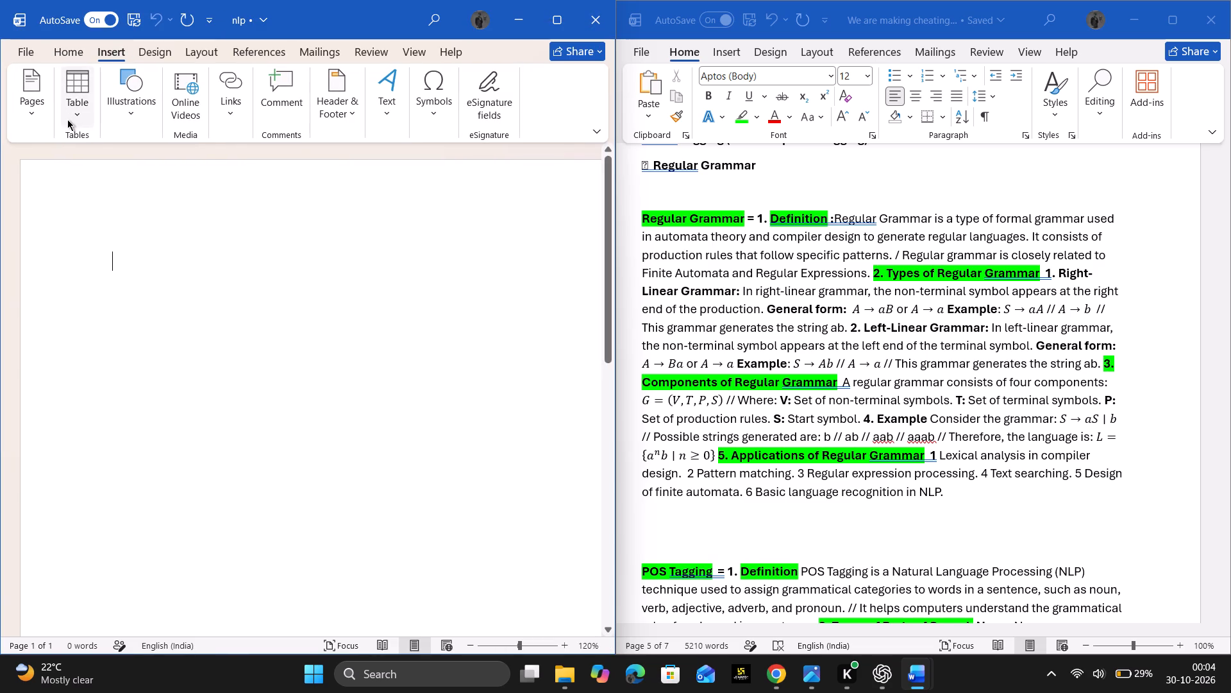
left_click(67, 119)
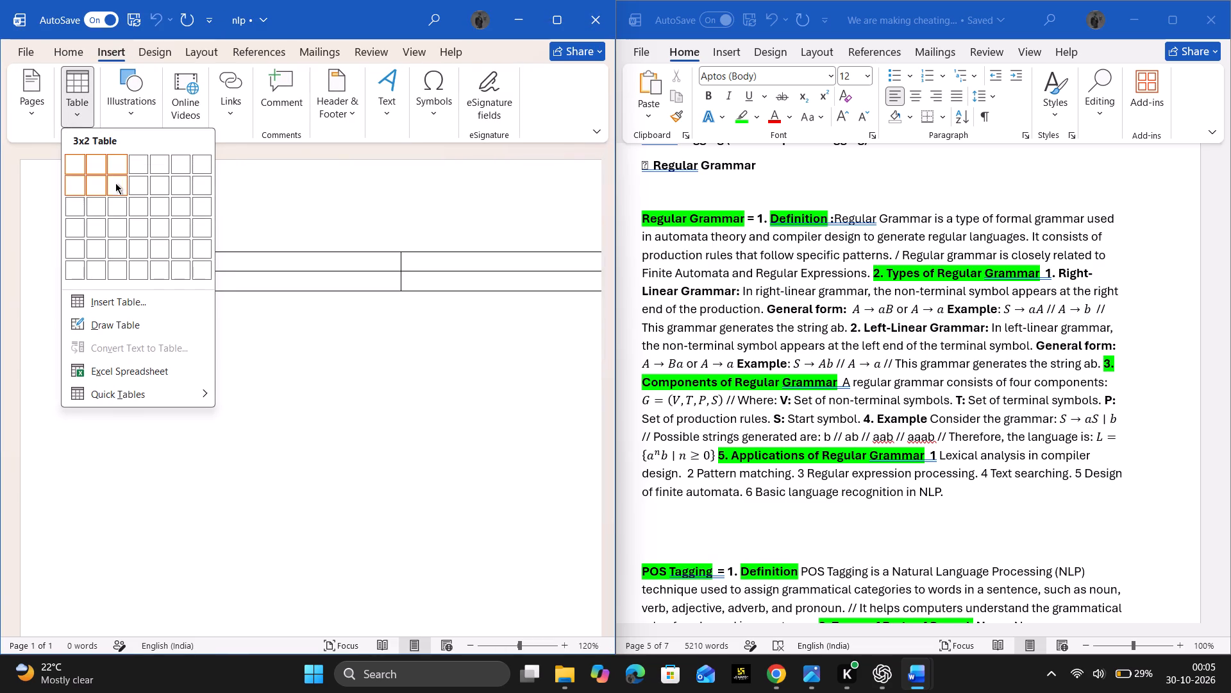
left_click(119, 184)
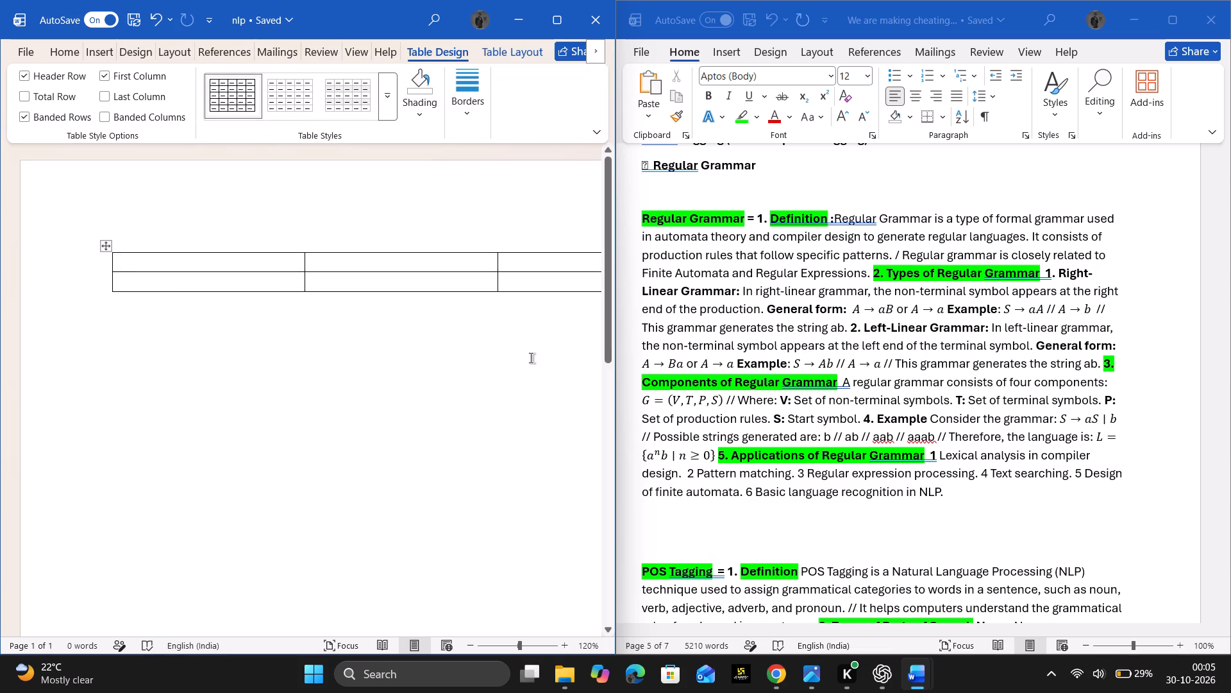
Look through the NLP notes in the cheating paper document, from the topic list and Regular Grammar to NLP Pipeline.
left_click(962, 505)
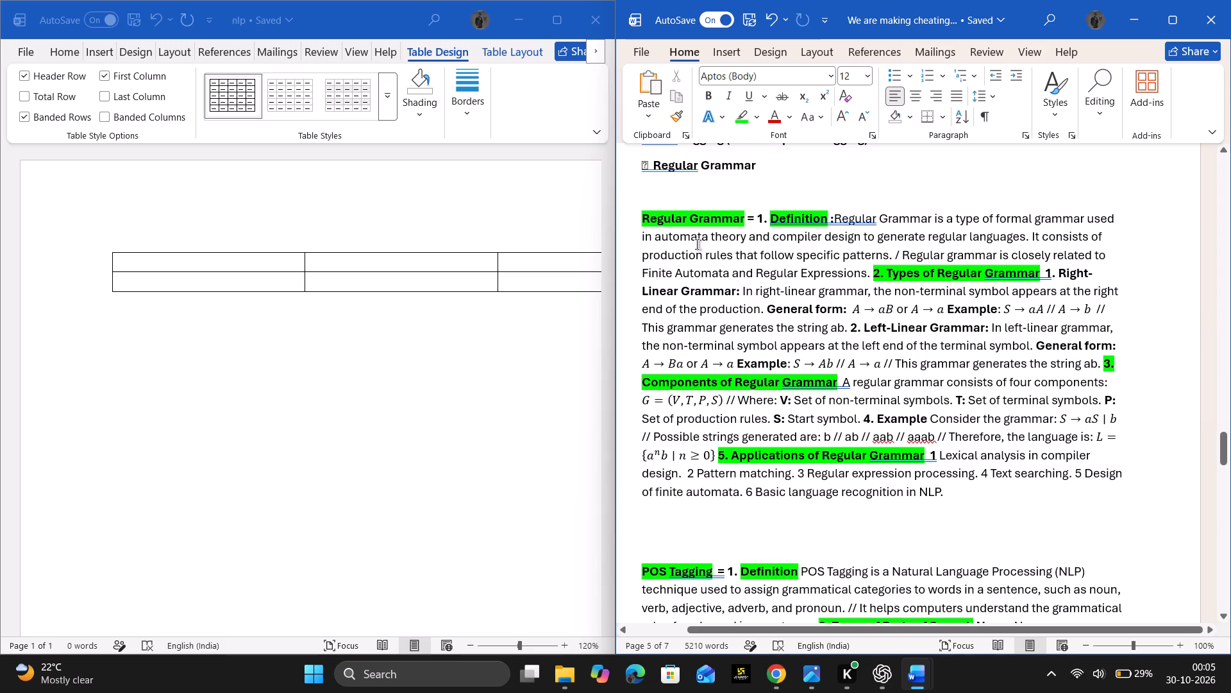
scroll(697, 244, "up", 1)
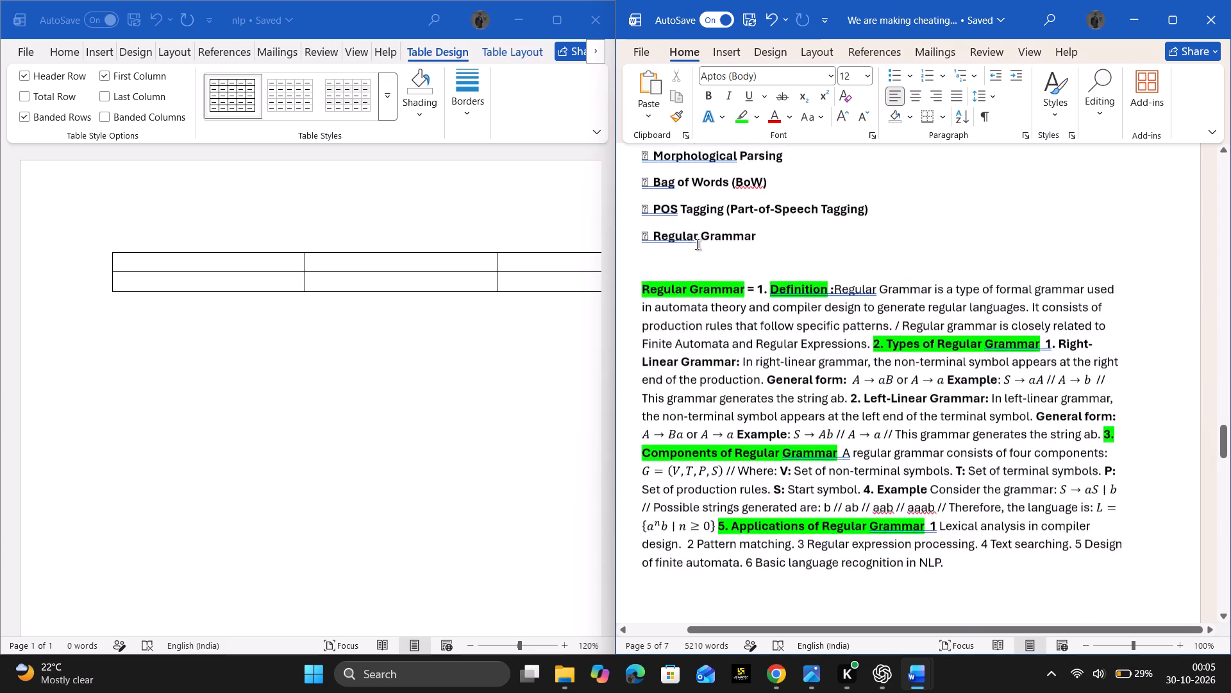
scroll(697, 244, "up", 2)
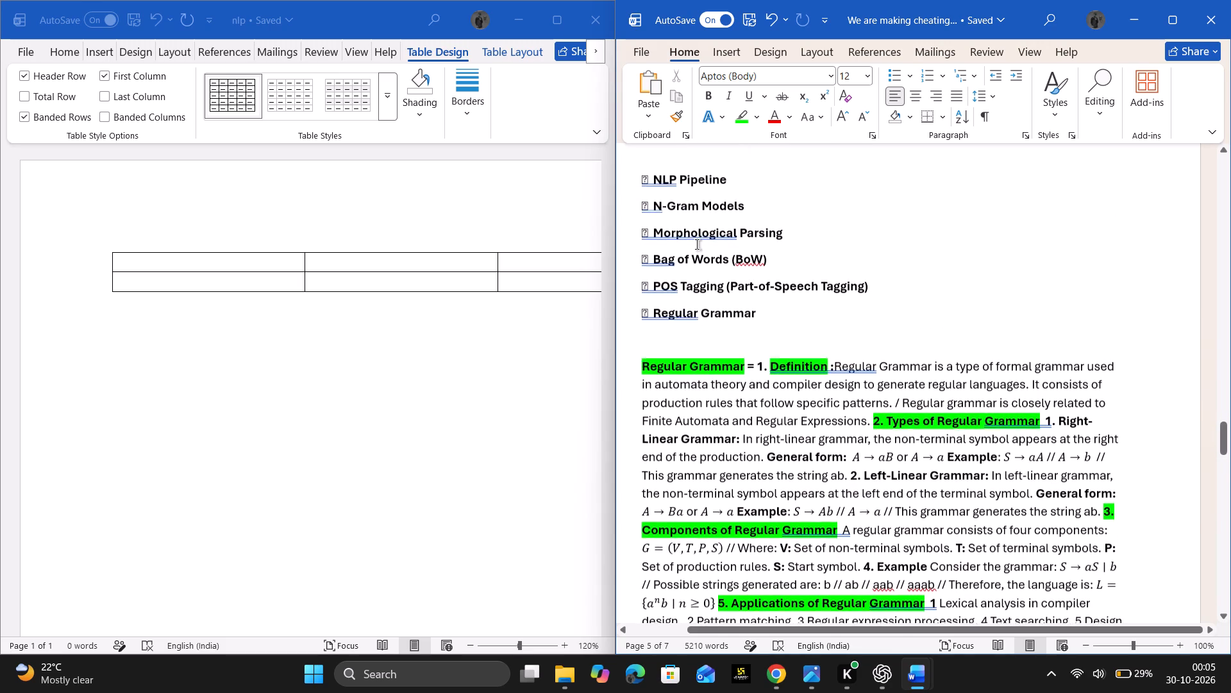
left_click(651, 369)
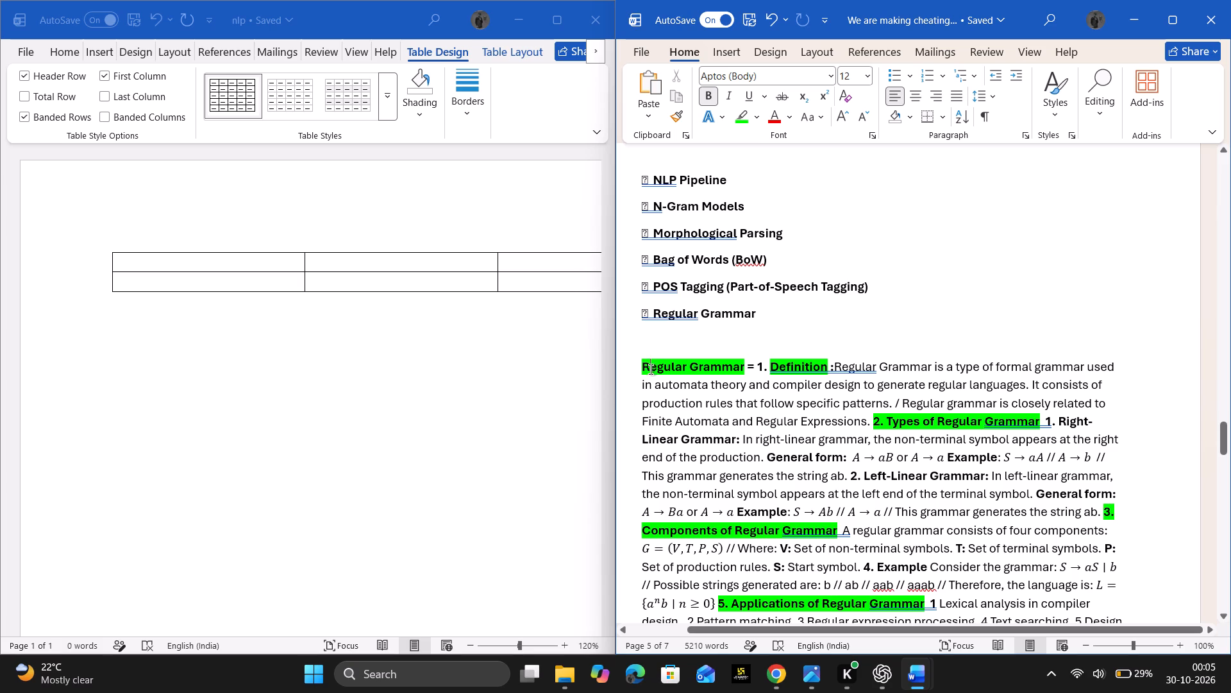
left_click(642, 369)
scroll(642, 369, "down", 20)
scroll(642, 369, "down", 13)
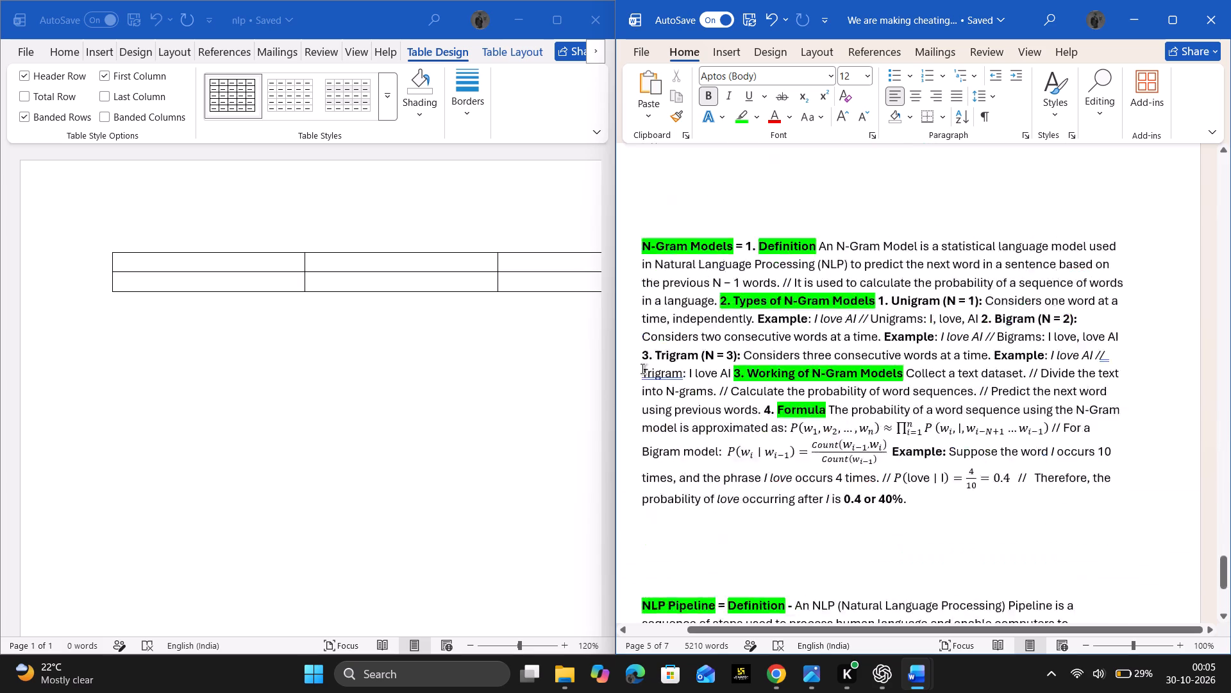
scroll(642, 369, "down", 20)
scroll(642, 369, "down", 6)
scroll(761, 459, "down", 3)
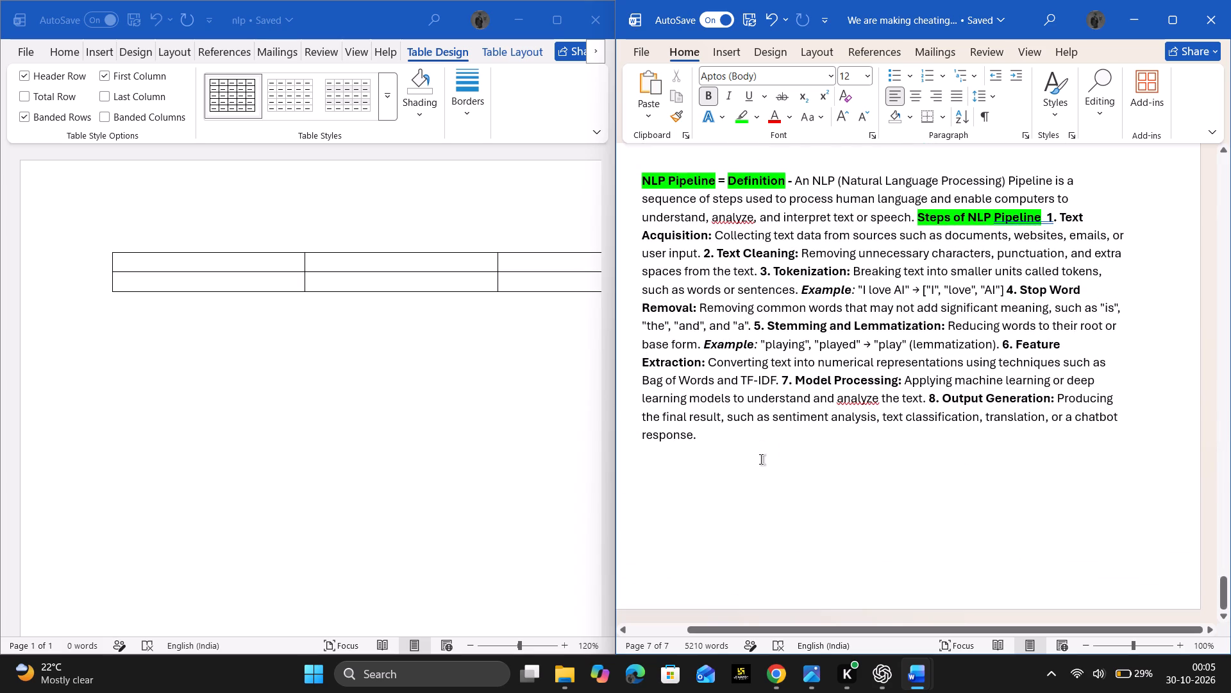
scroll(761, 459, "down", 2)
scroll(761, 459, "up", 8)
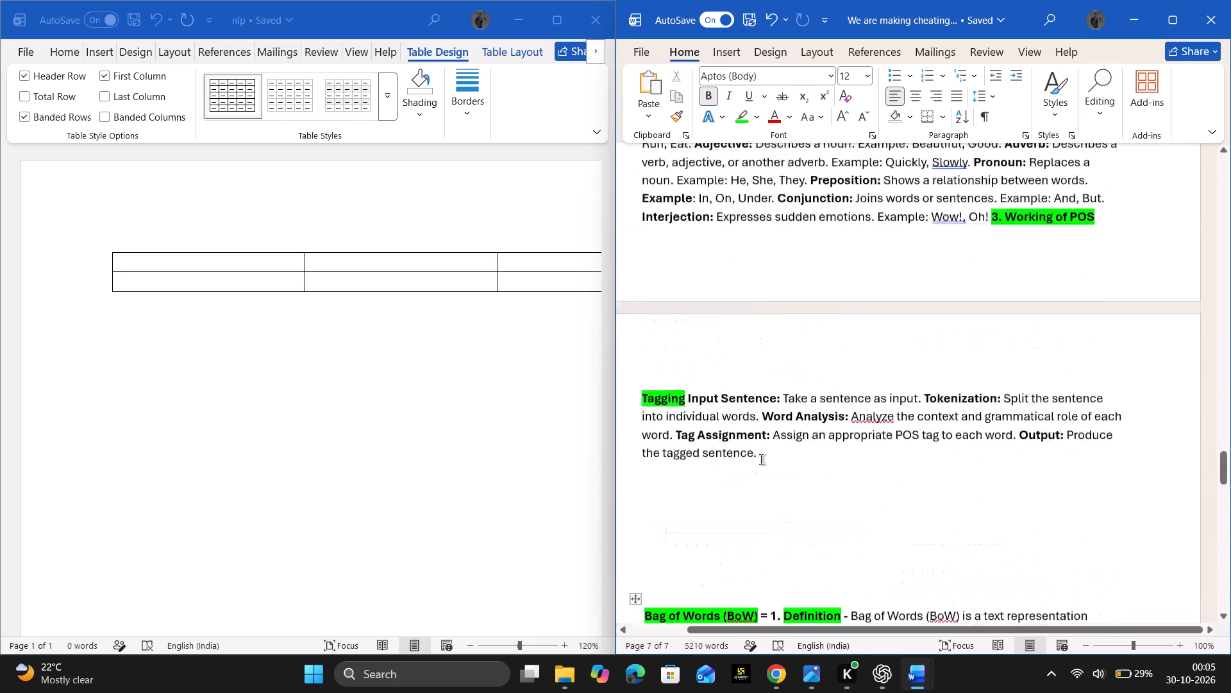
scroll(761, 459, "up", 5)
scroll(761, 459, "down", 20)
scroll(761, 459, "down", 6)
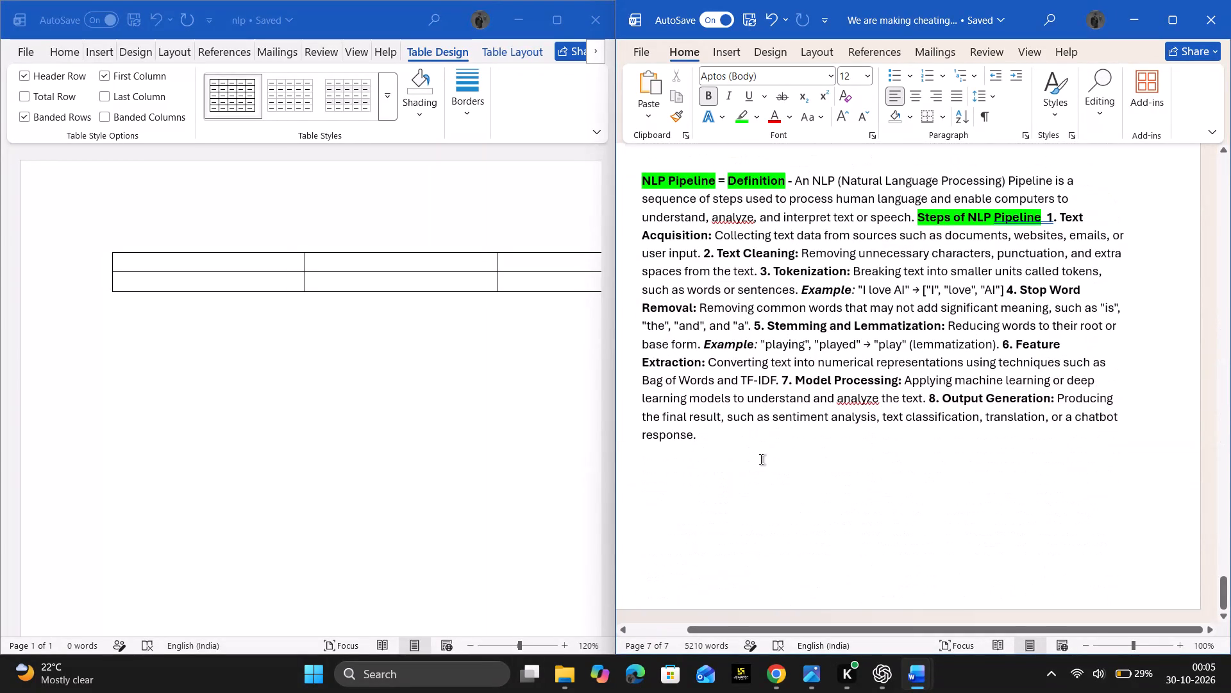
scroll(761, 459, "down", 7)
scroll(761, 459, "up", 1)
scroll(761, 459, "down", 14)
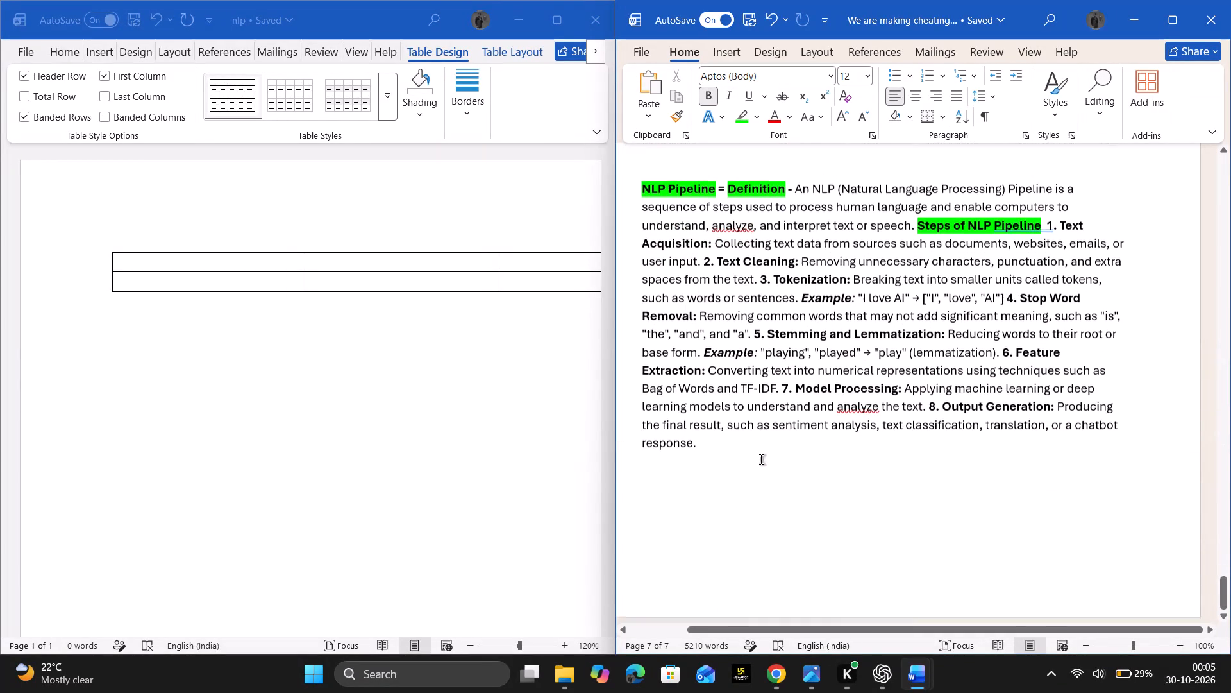
left_click(823, 497)
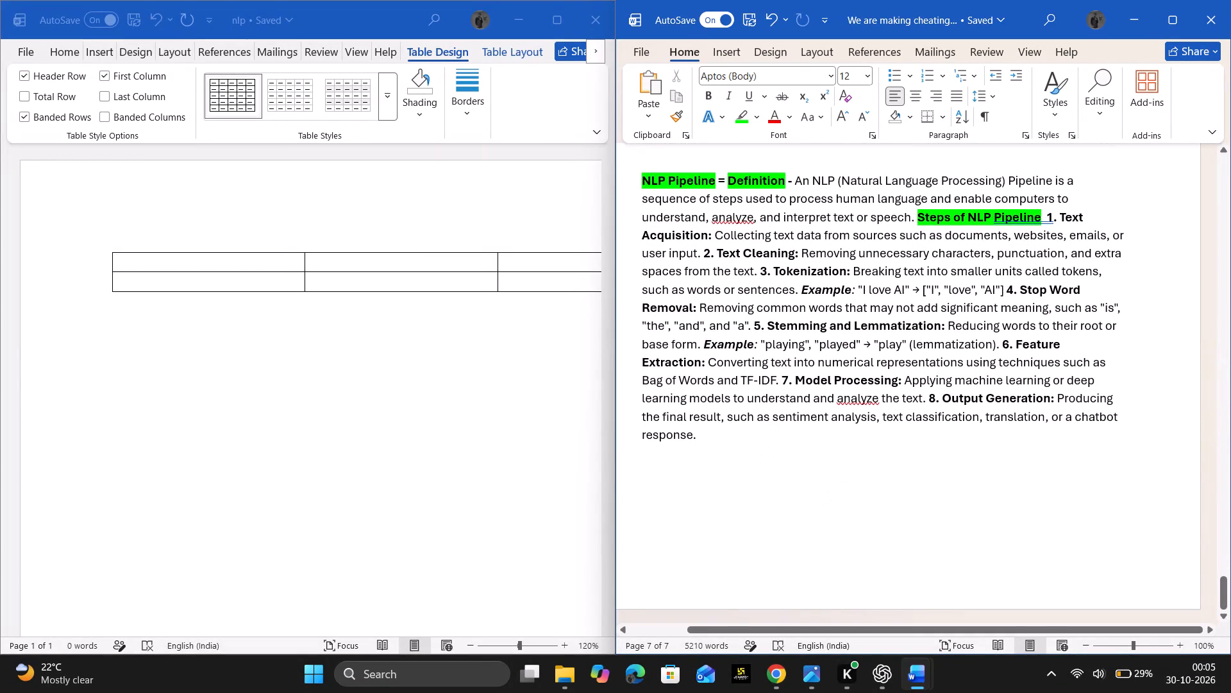
scroll(823, 497, "down", 7)
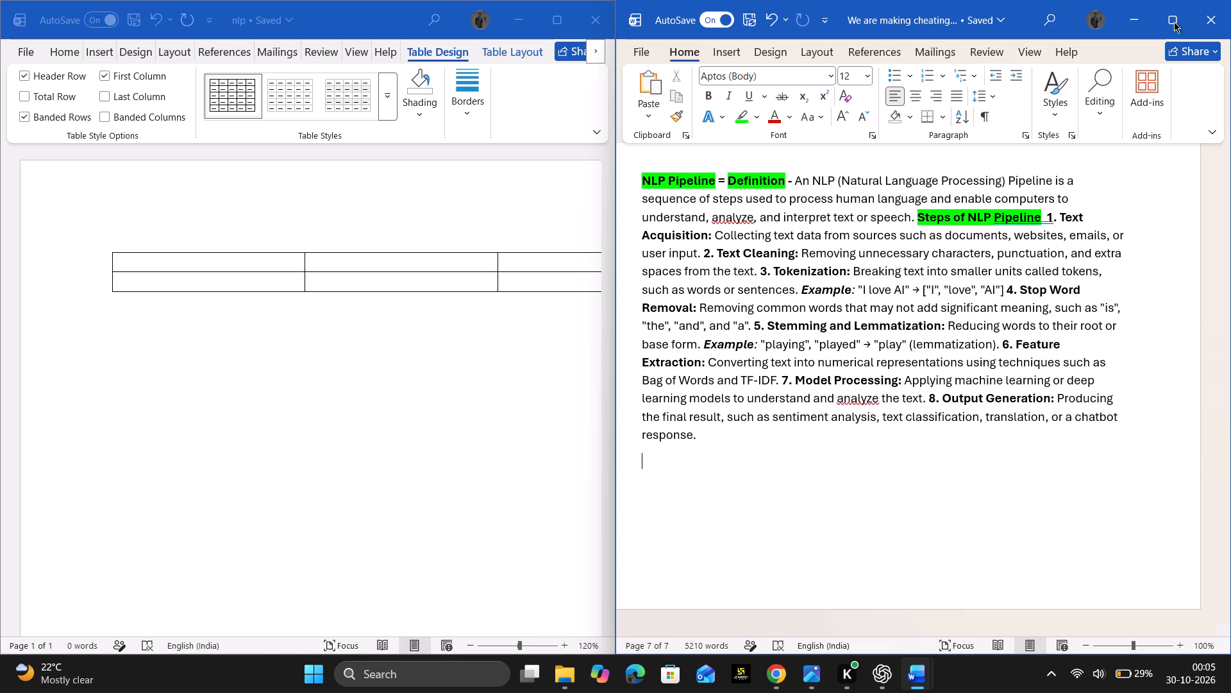
Maximize the cheating paper document and examine its NLP topic list against the sections that follow it.
left_click(1174, 22)
scroll(926, 422, "down", 4)
scroll(926, 422, "up", 6)
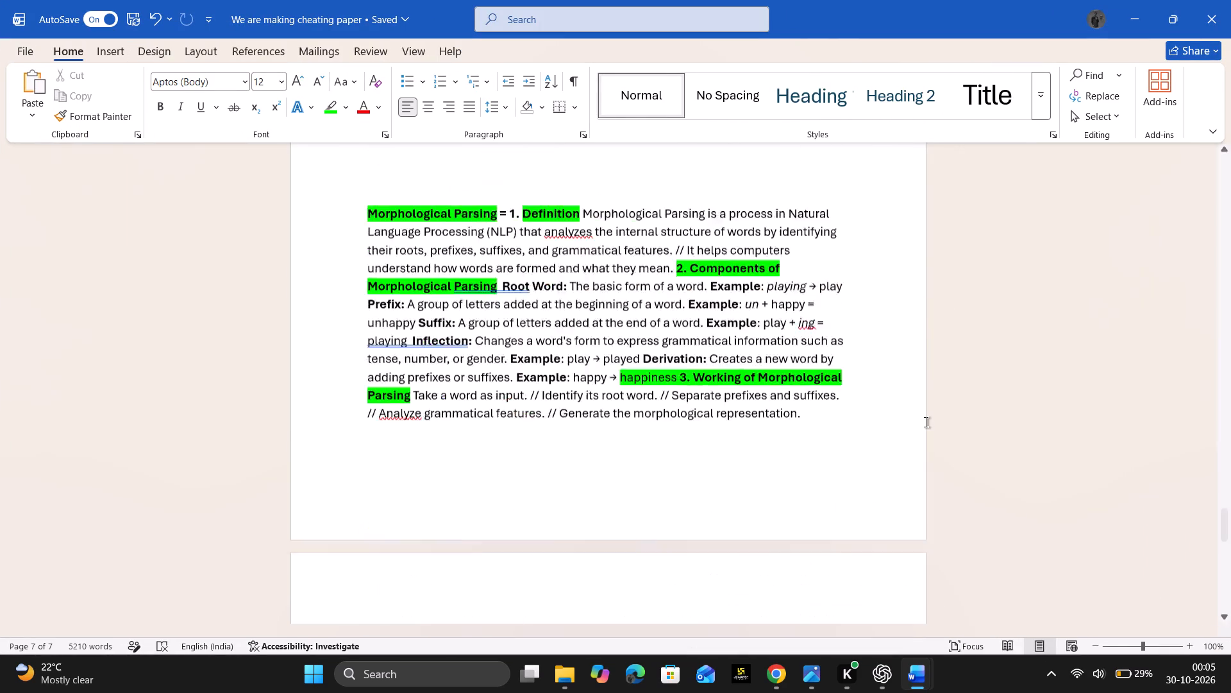
scroll(926, 422, "up", 4)
scroll(926, 422, "right", 1)
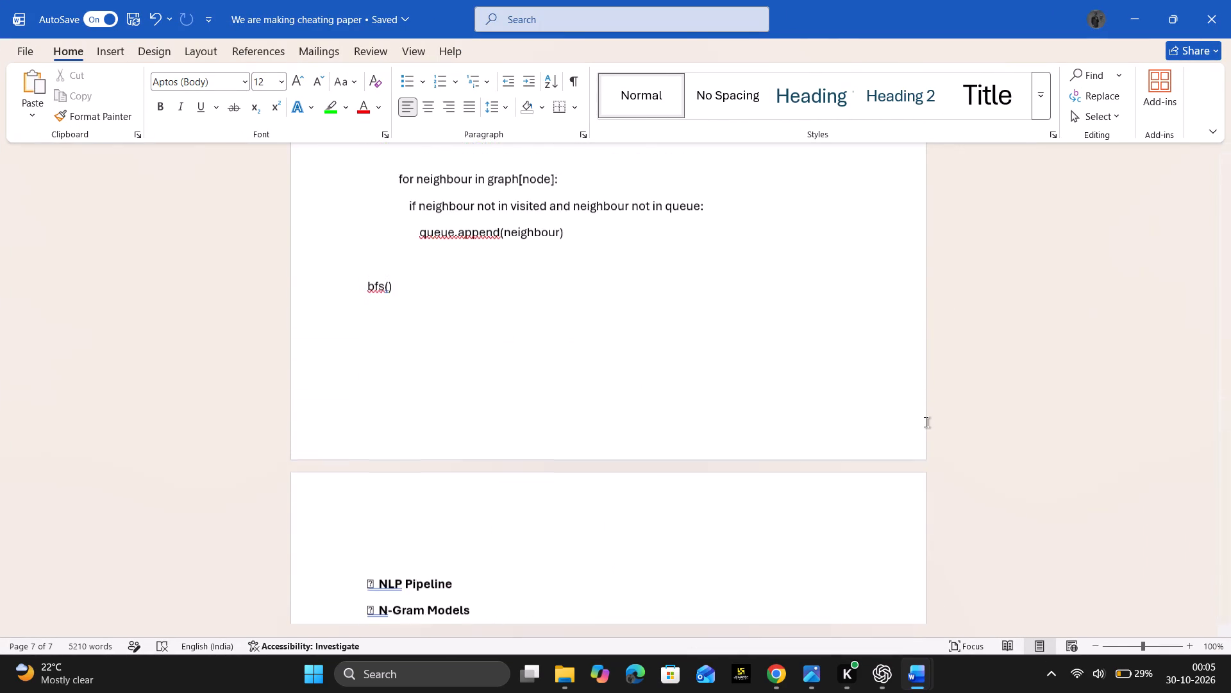
scroll(926, 422, "right", 1)
scroll(926, 422, "down", 1)
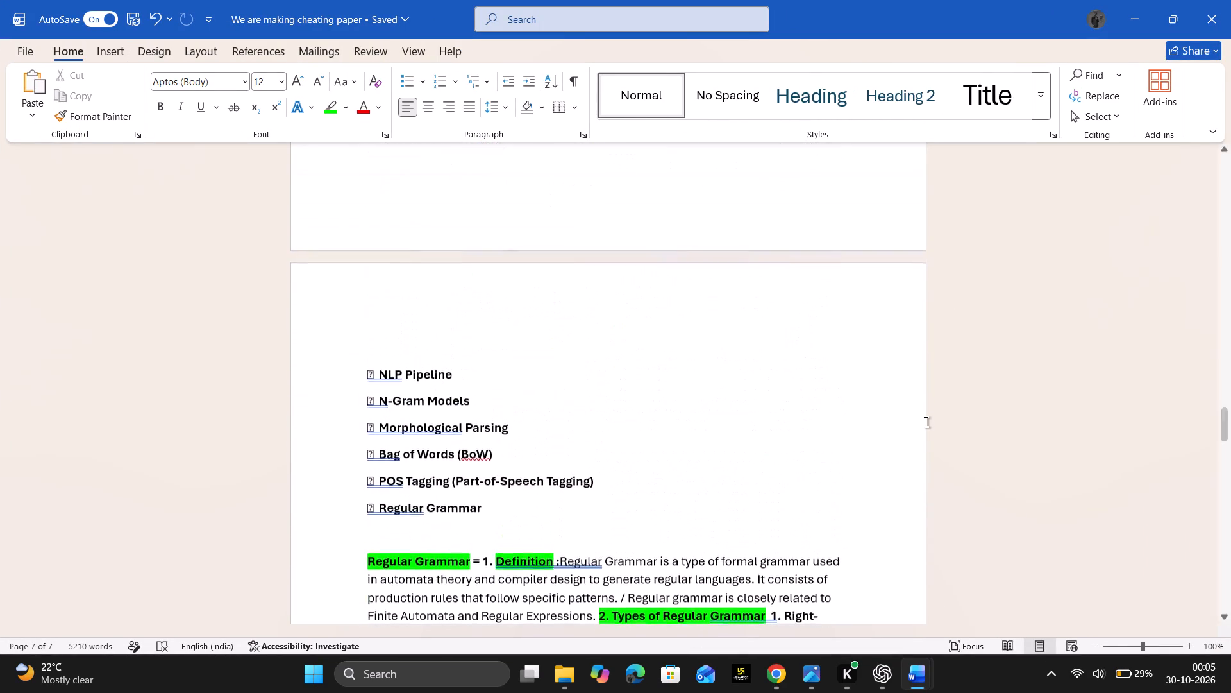
scroll(926, 422, "down", 6)
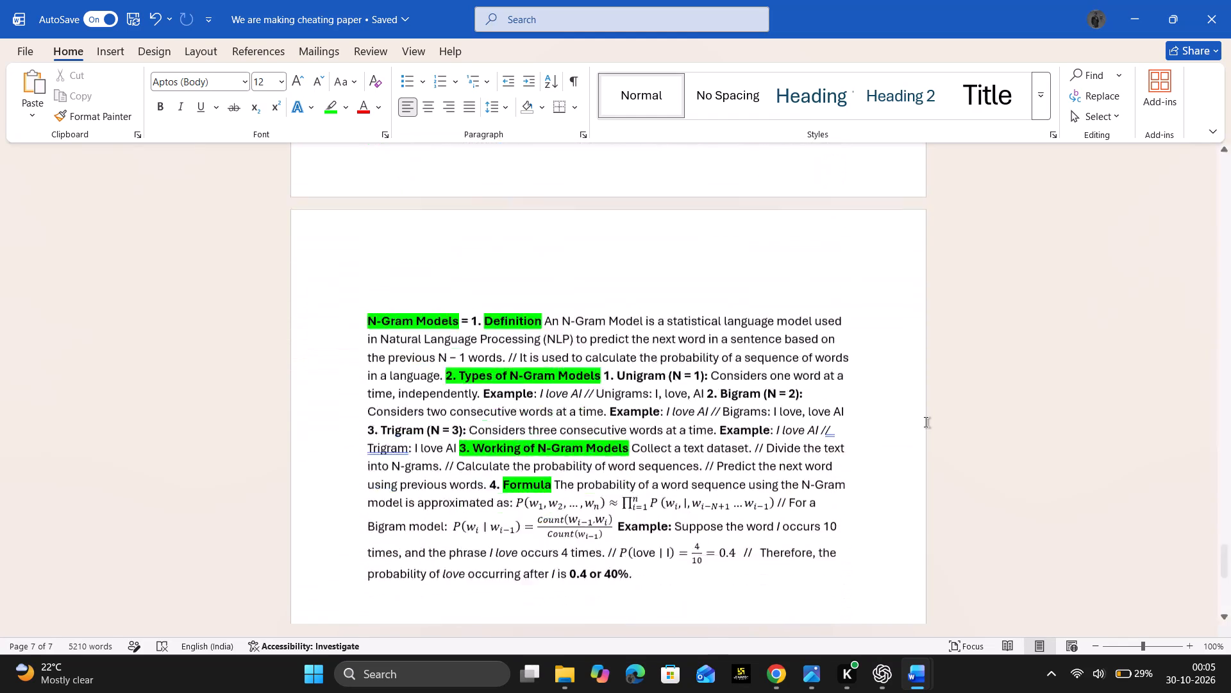
scroll(926, 422, "up", 3)
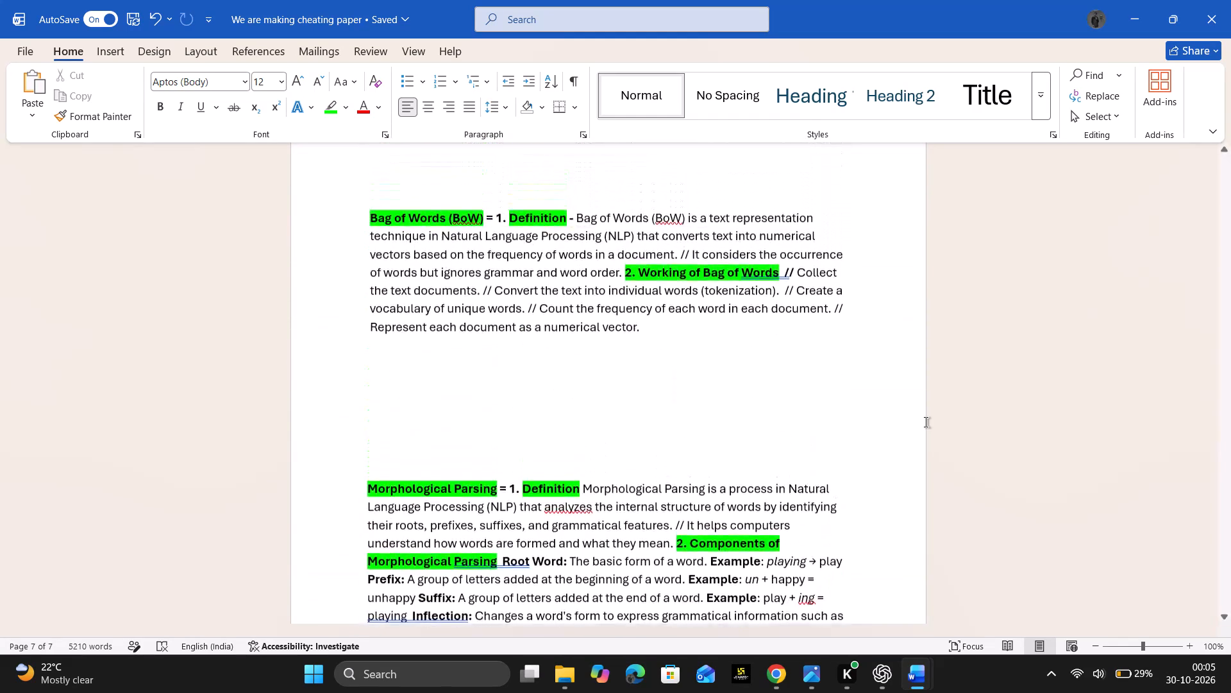
scroll(926, 422, "up", 1)
scroll(926, 422, "down", 4)
scroll(926, 422, "up", 2)
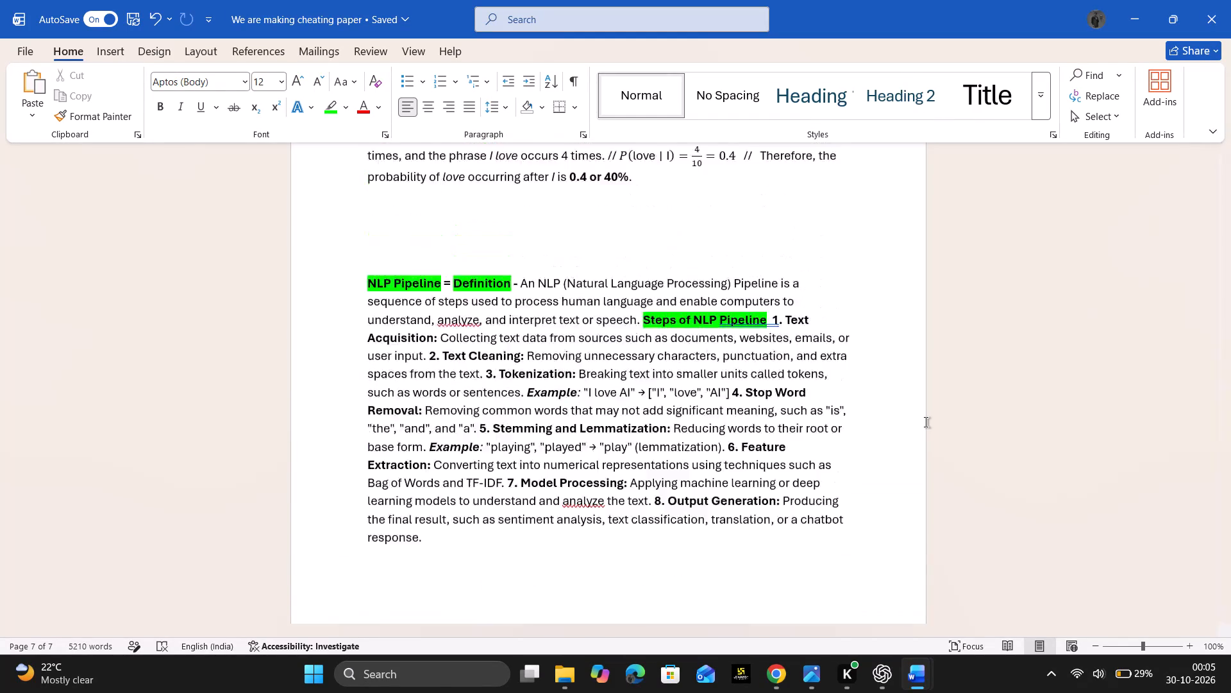
scroll(926, 422, "up", 7)
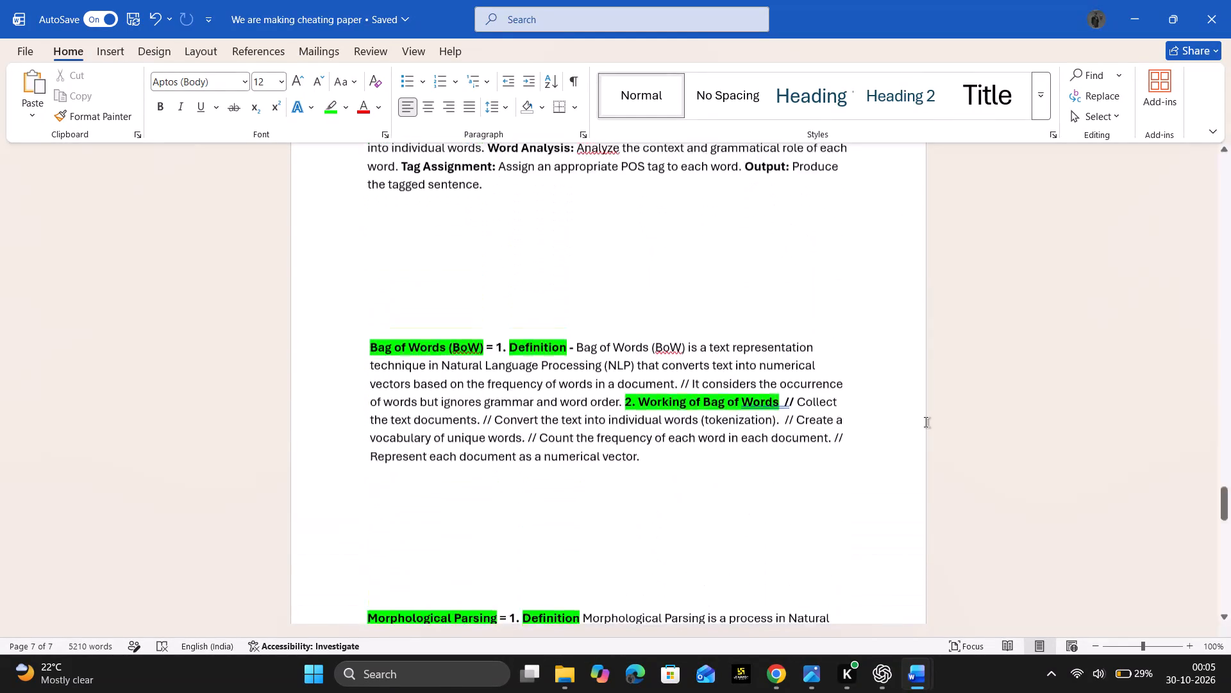
scroll(926, 422, "up", 2)
scroll(926, 422, "down", 2)
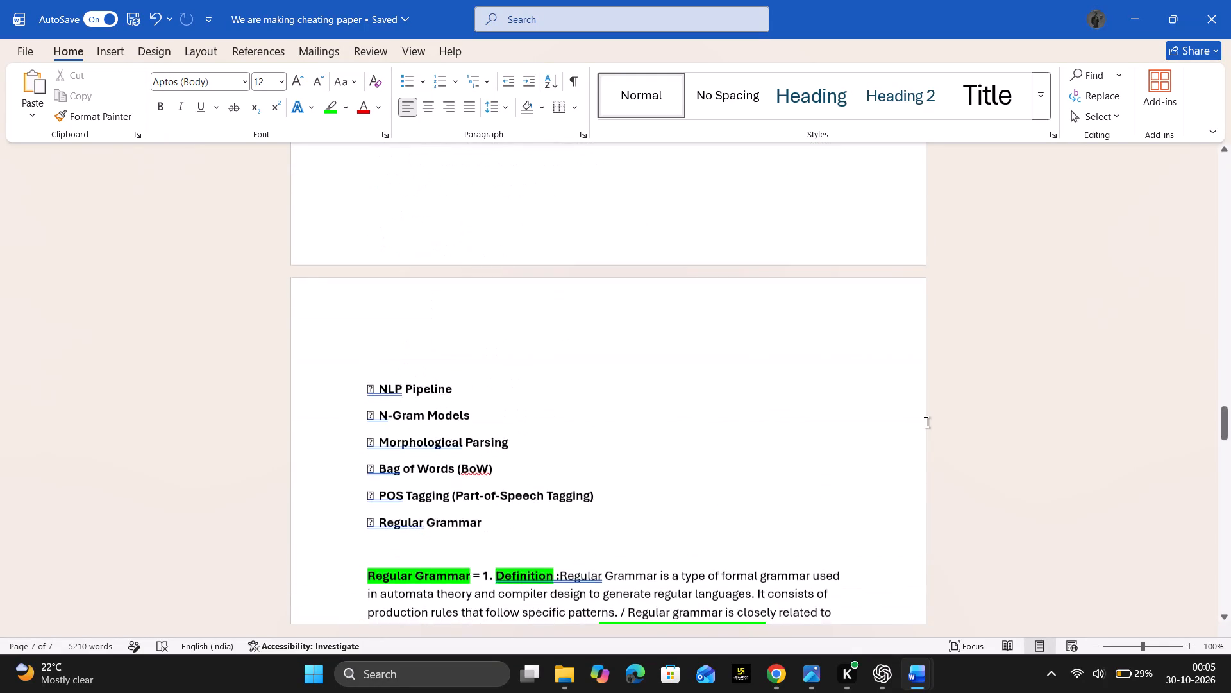
Set the font size of all cheating paper notes from the Regular Grammar section through the NLP Pipeline section to 6.
scroll(926, 422, "down", 3)
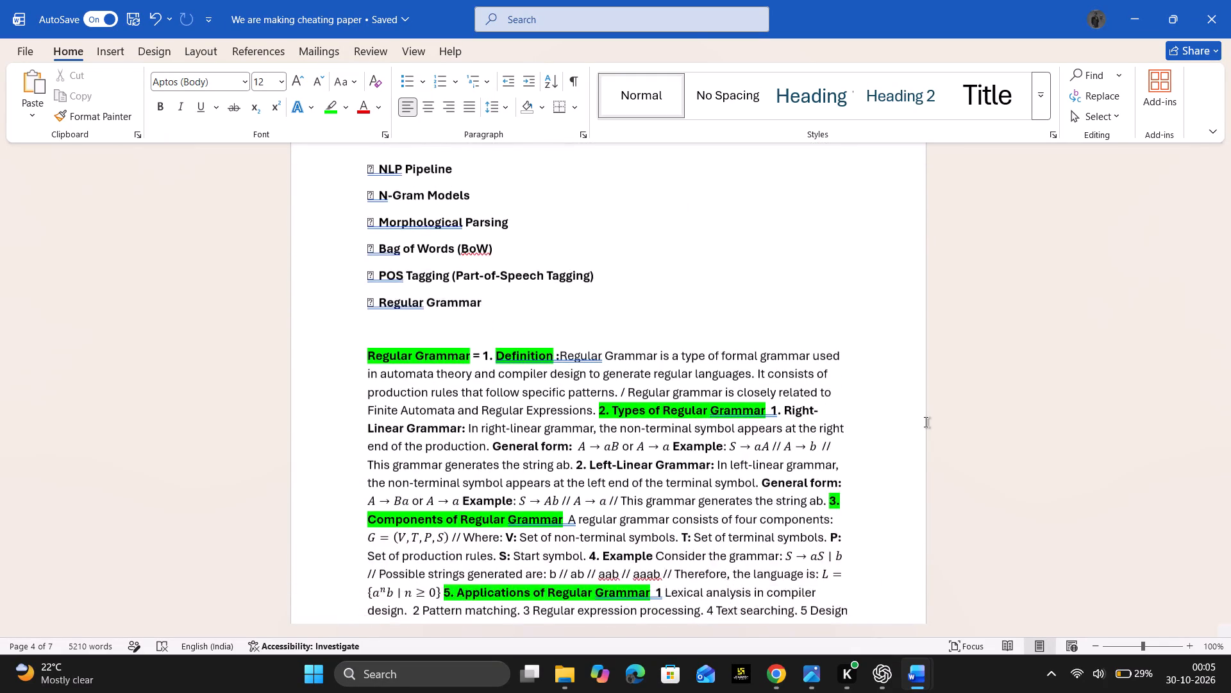
scroll(926, 422, "down", 6)
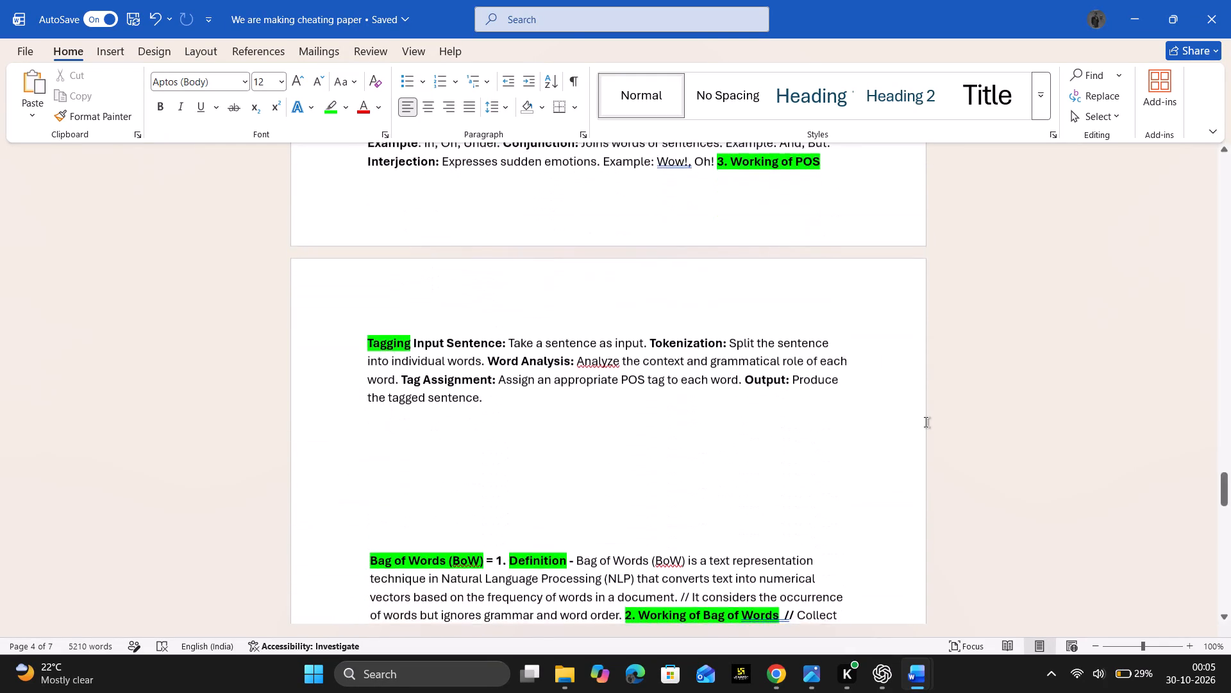
scroll(926, 422, "down", 5)
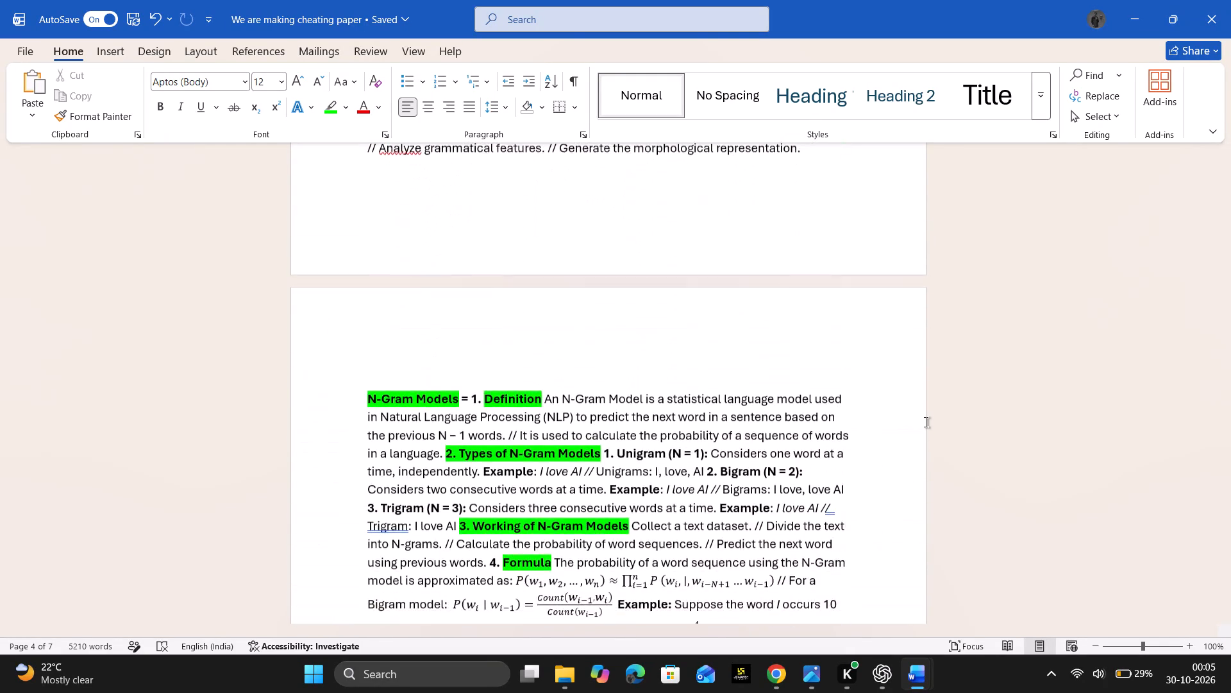
scroll(926, 422, "down", 5)
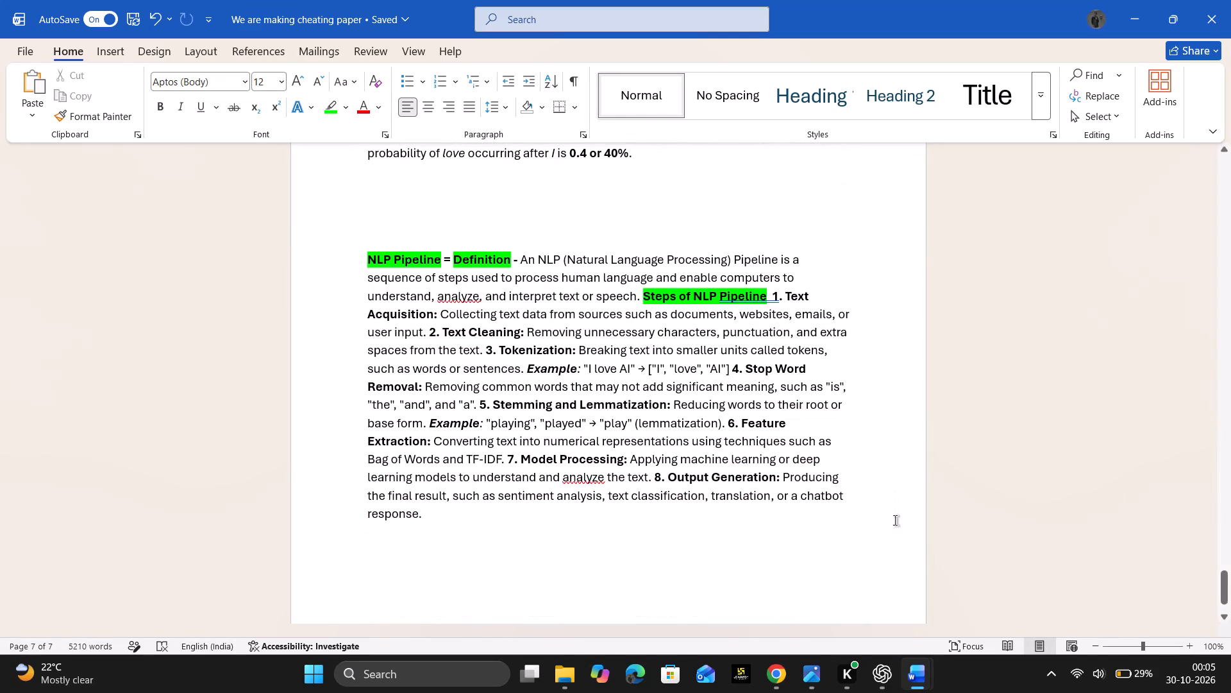
key("shift+Up")
key("shift+Up")
key("shift+Up")
key("shift+Up")
key("shift+Up")
key("shift+Up")
key("shift+Up")
key("shift+Up")
key("shift+Up")
key("shift+Up")
key("shift+Up")
key("shift+Up")
key("shift+Up")
key("shift+Up")
key("shift+Up")
key("shift+Up")
key("shift+Up")
key("shift+Up")
key("shift+Up")
key("shift+Up")
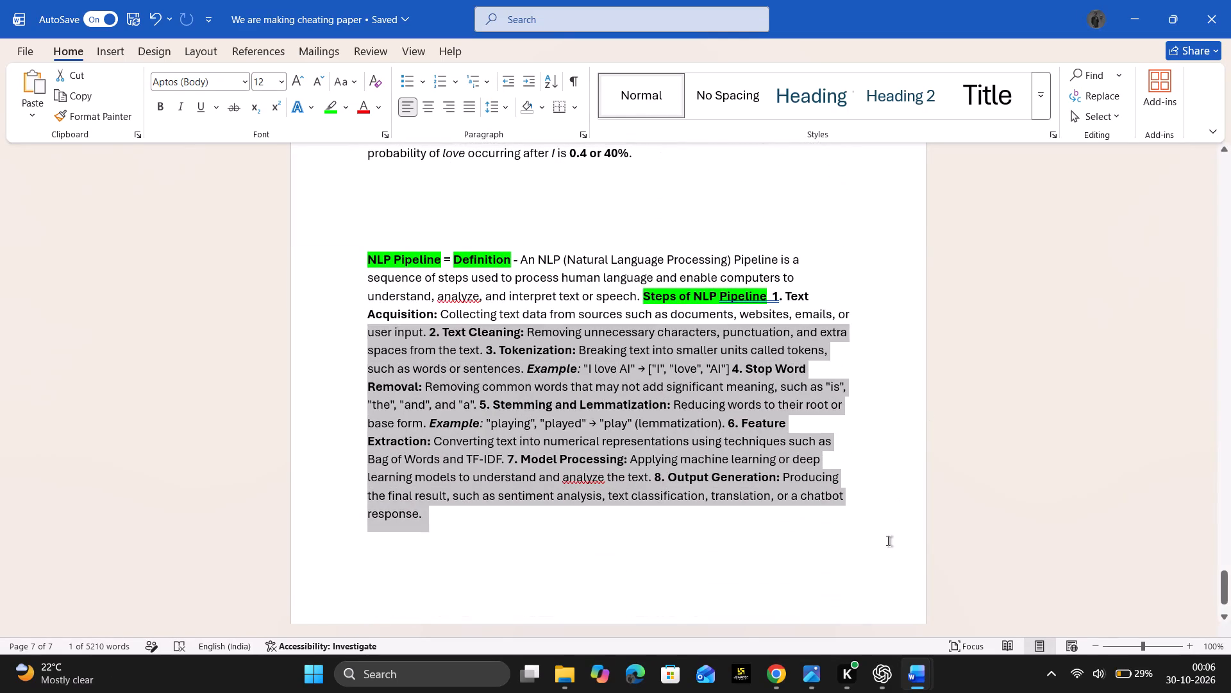
key("shift+Up")
key("shift+Up")
key("shift+Up")
key("shift+Up")
key("shift+Up")
key("shift+Up")
key("shift+Up")
key("shift+Up")
key("shift+Up")
key("shift+Up")
key("shift+Up")
key("shift+Up")
key("shift+Up")
key("shift+Up")
key("shift+Up")
key("shift+Up")
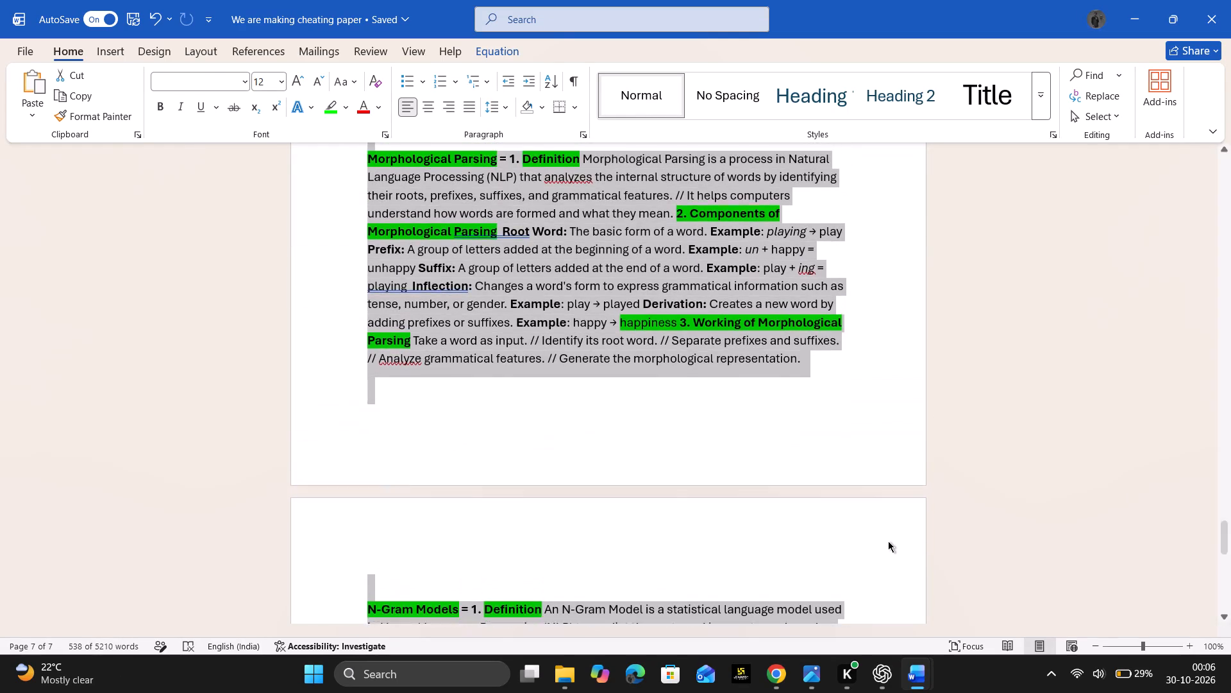
key("shift+Up")
key("shift+Up")
key("shift+Up")
key("shift+Up")
key("shift+Up")
key("shift+Up")
key("shift+Up")
key("shift+Up")
key("shift+Up")
key("shift+Up")
key("shift+Up")
key("shift+Up")
key("shift+Up")
key("shift+Up")
key("shift+Up")
key("shift+Up")
key("shift+Up")
key("shift+Up")
key("shift+Up")
key("shift+Up")
key("shift+Up")
key("shift+Up")
key("shift+Up")
key("shift+Up")
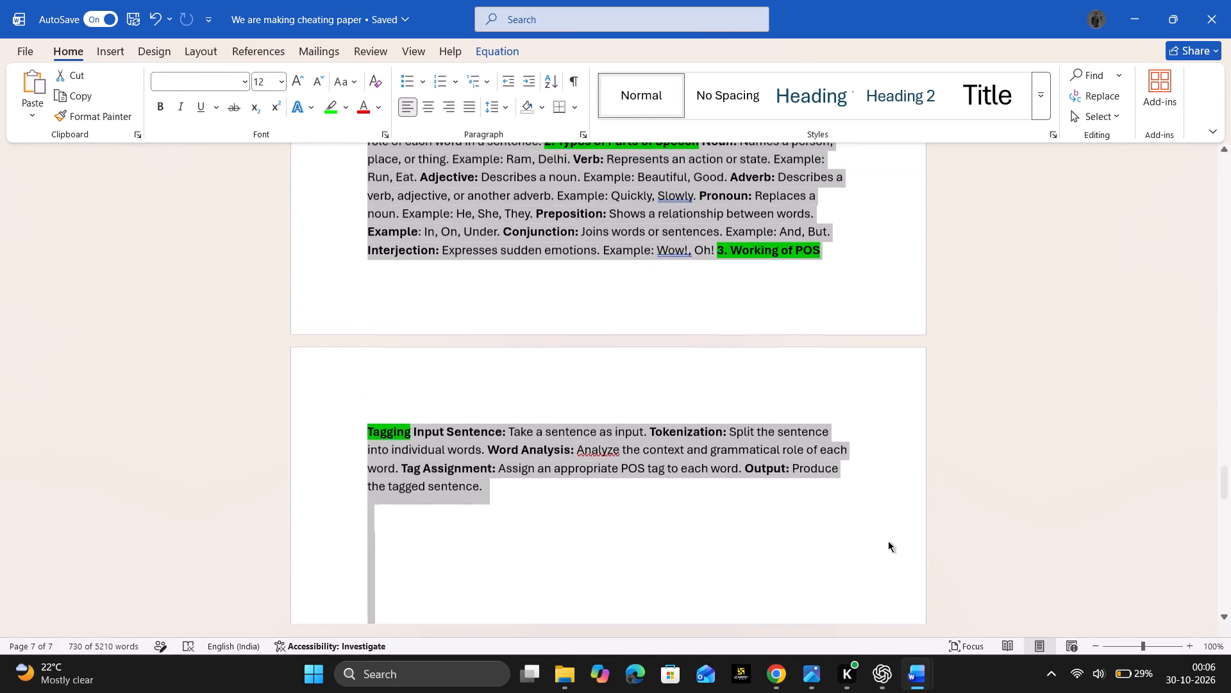
key("shift+Up")
key("shift+Down")
key("shift+Down")
key("shift+Down")
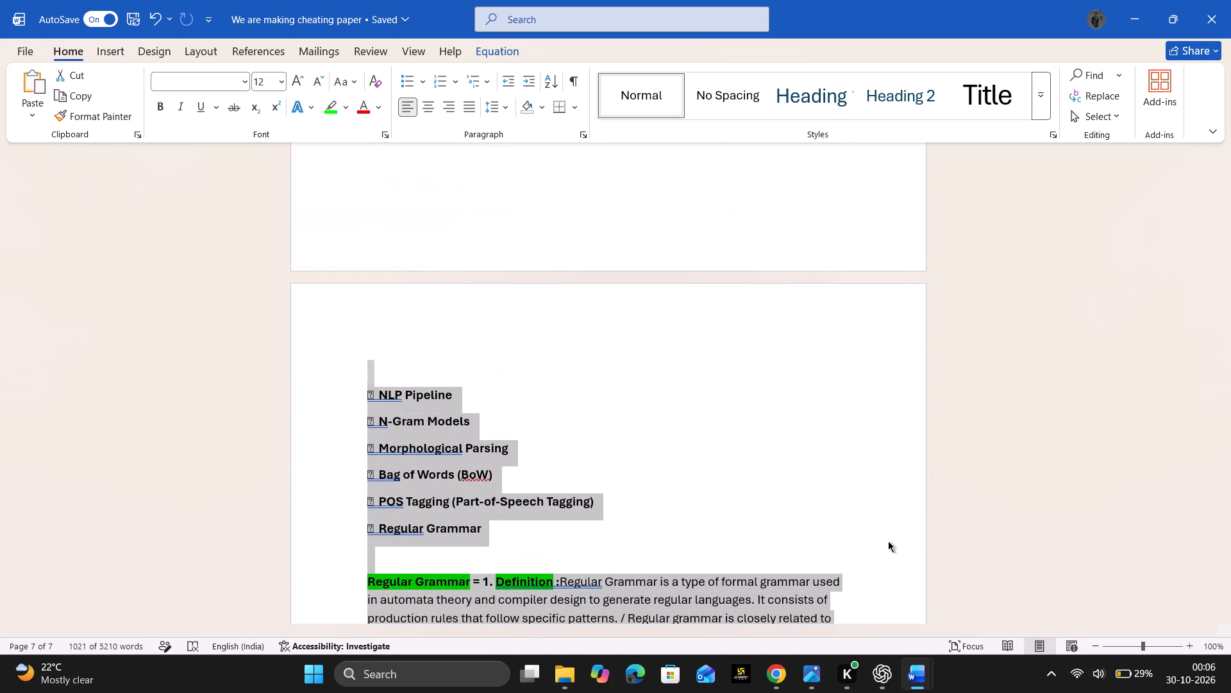
key("shift+Down")
key("shift+Down")
key("shift+Down")
key("shift+Down")
key("shift+Down")
key("shift+Down")
key("shift+Down")
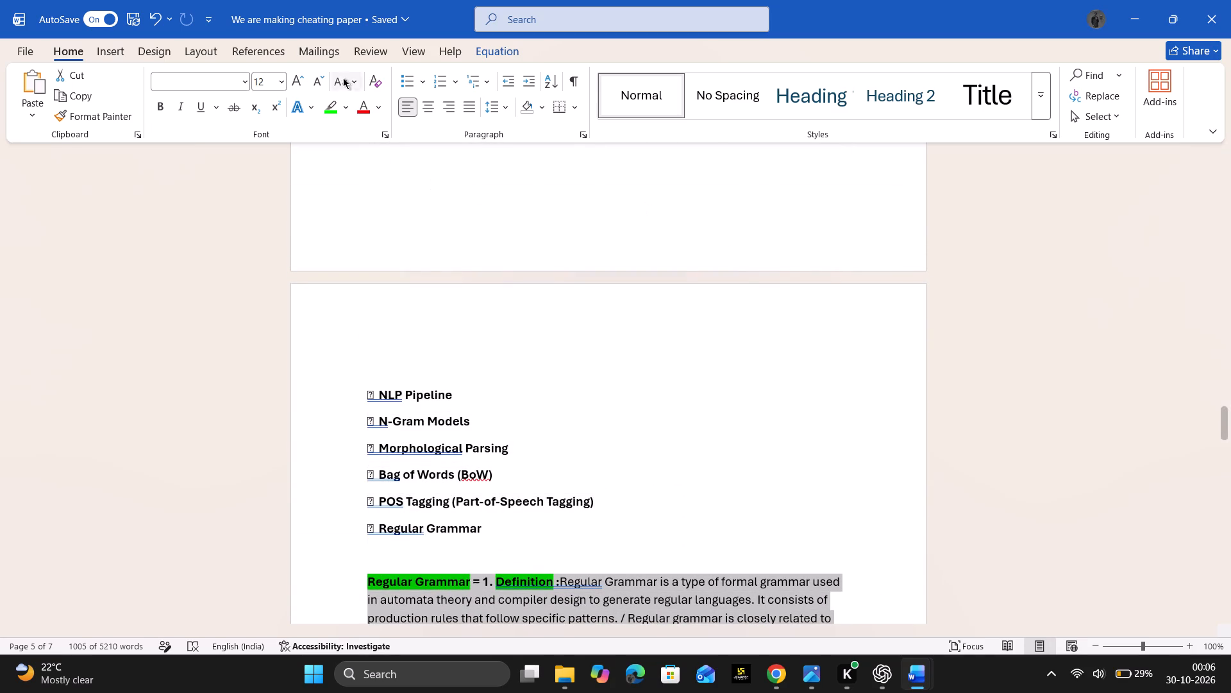
left_click(260, 86)
key("6")
key("Return")
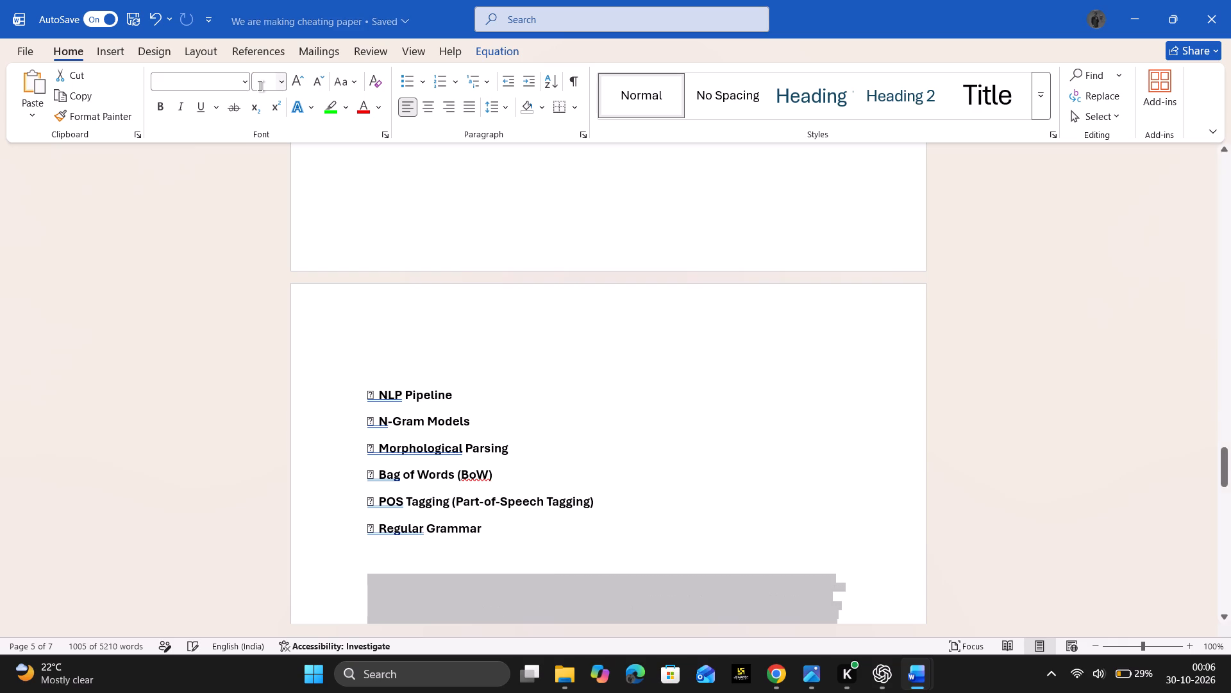
scroll(328, 348, "down", 3)
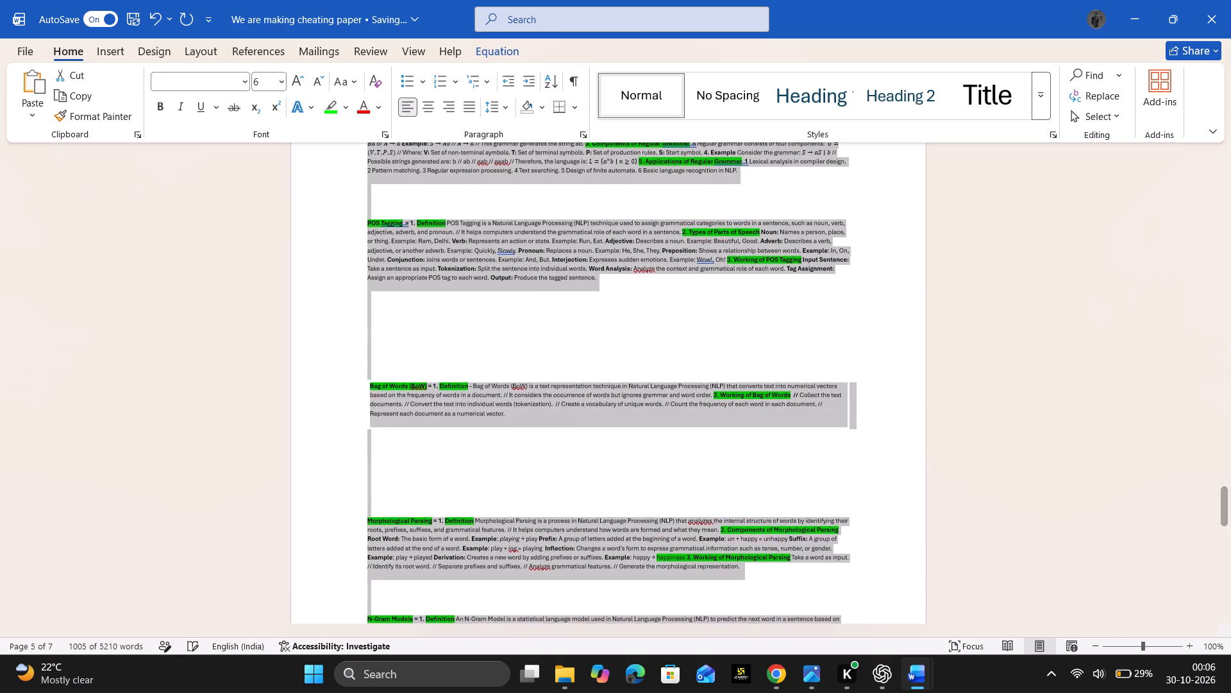
Place the cheating paper document side by side with the nlp document again and clear the text selection.
key("super+Right")
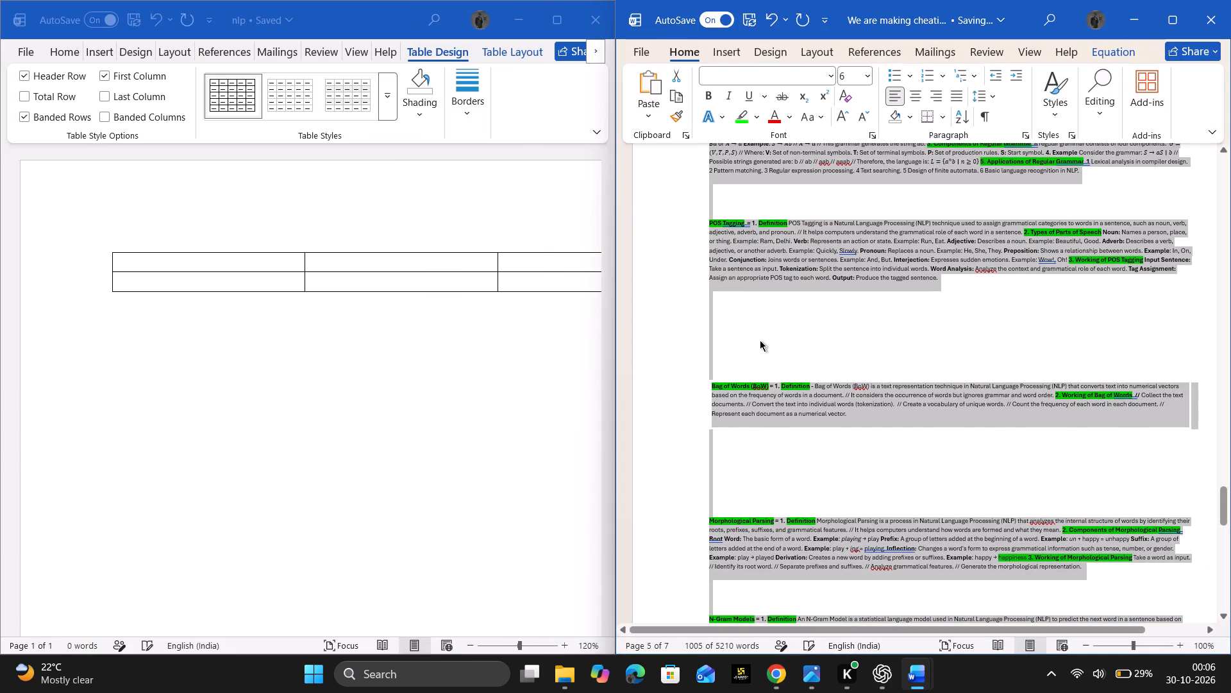
left_click(760, 340)
Copy the Regular Grammar section from the cheating paper document into the first cell of the nlp table's top row.
scroll(760, 340, "up", 1)
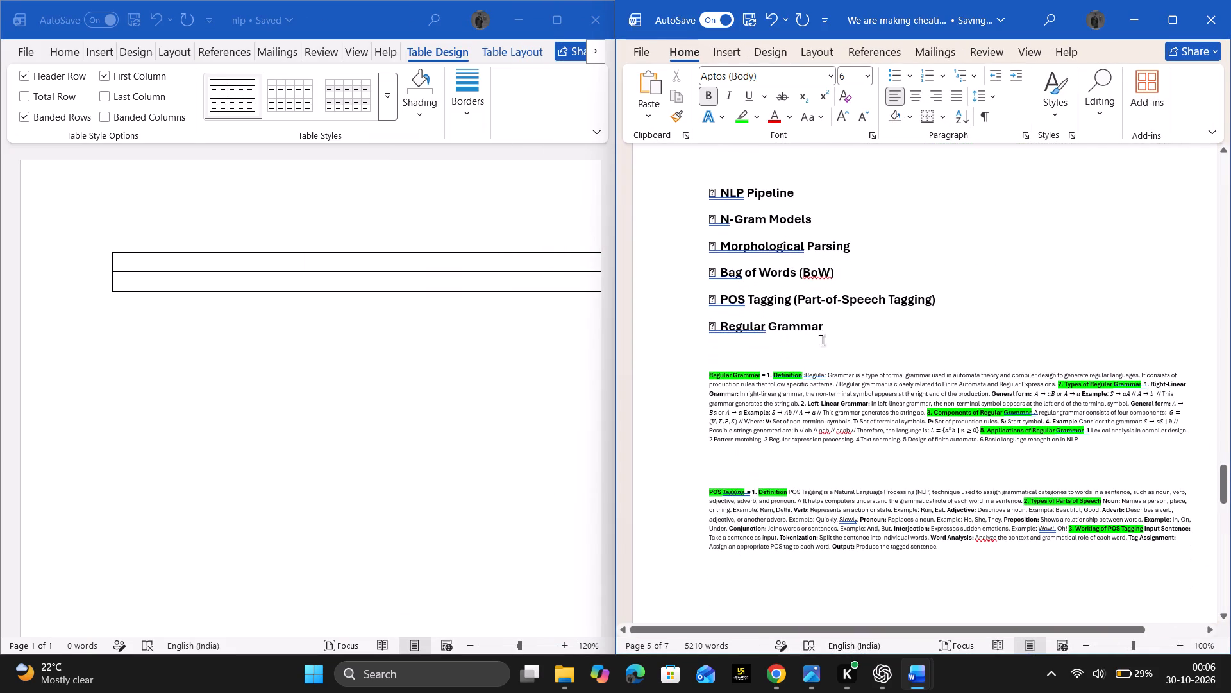
left_click_drag(1100, 439, 930, 415)
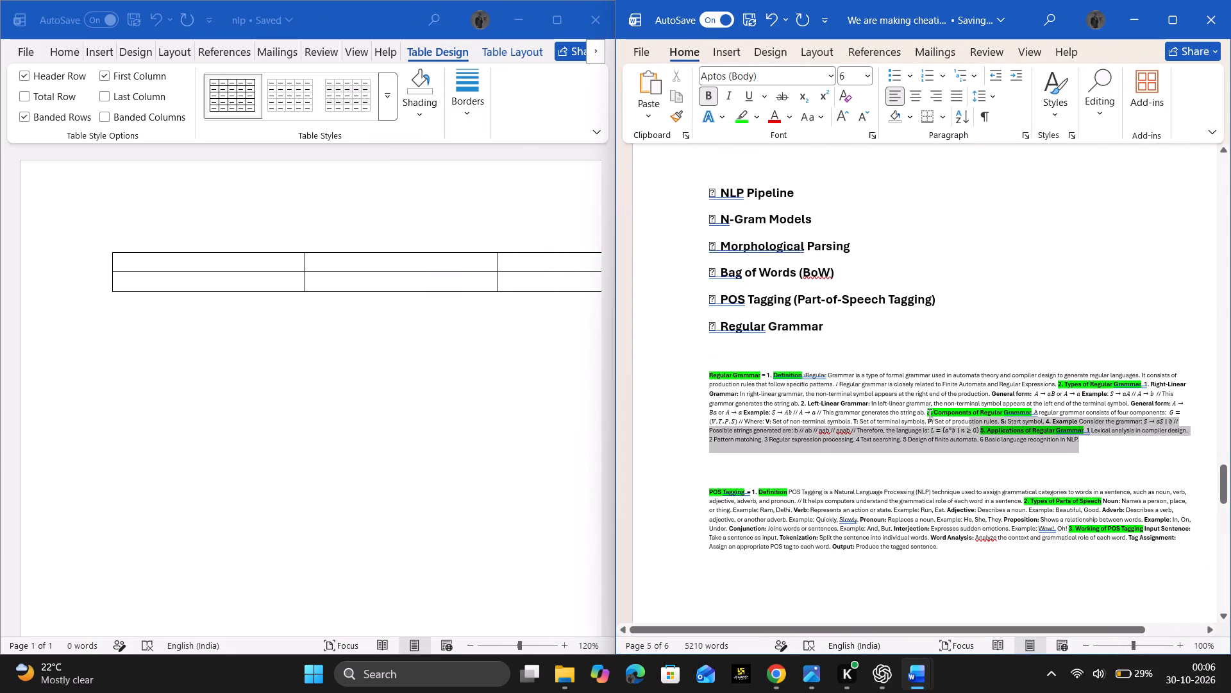
left_click_drag(930, 415, 706, 392)
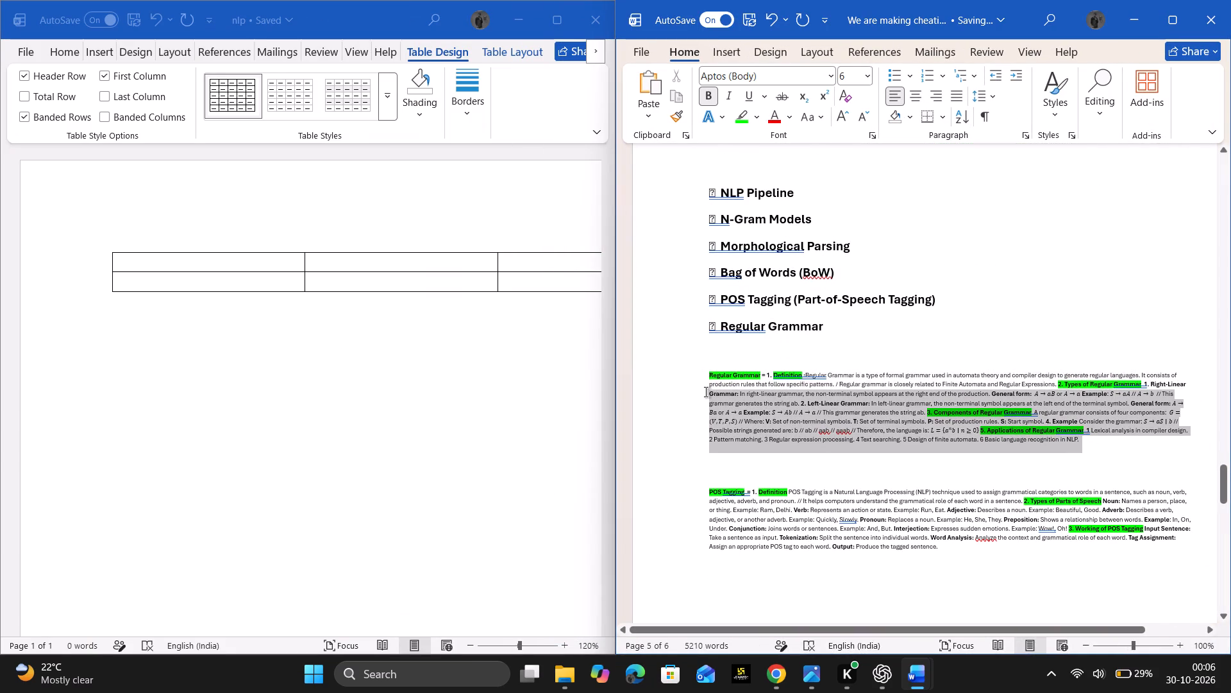
left_click_drag(706, 392, 704, 375)
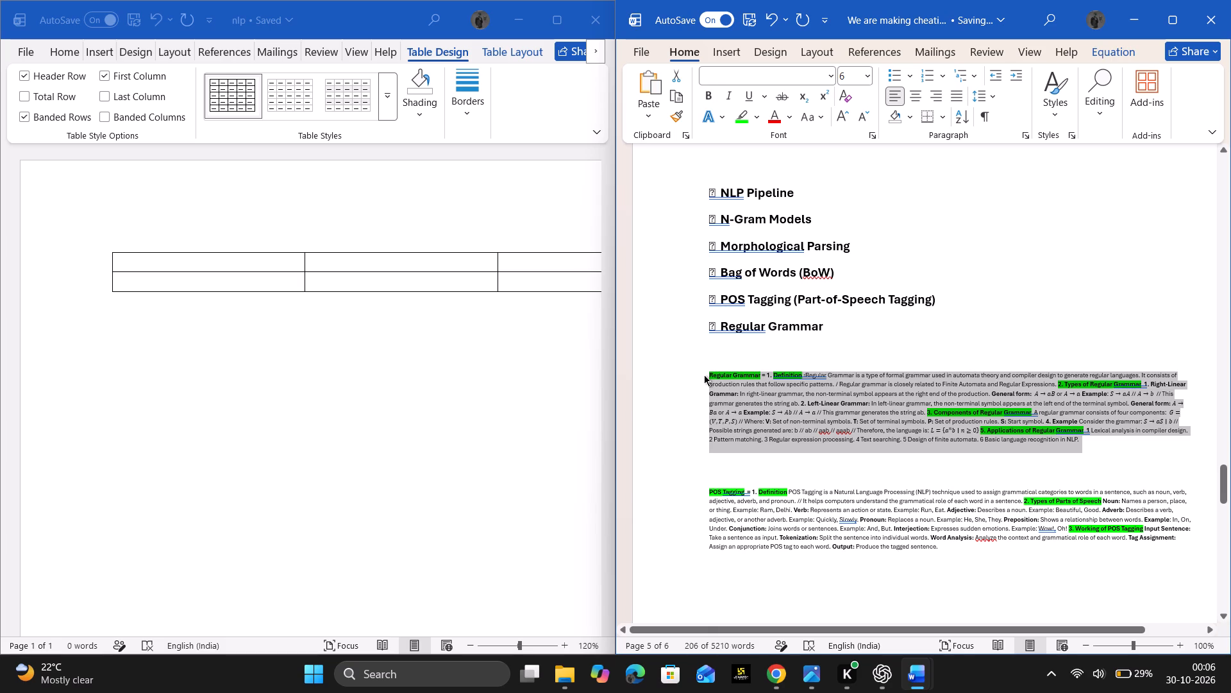
key("ctrl+c")
left_click(158, 264)
left_click(194, 254)
left_click(190, 255)
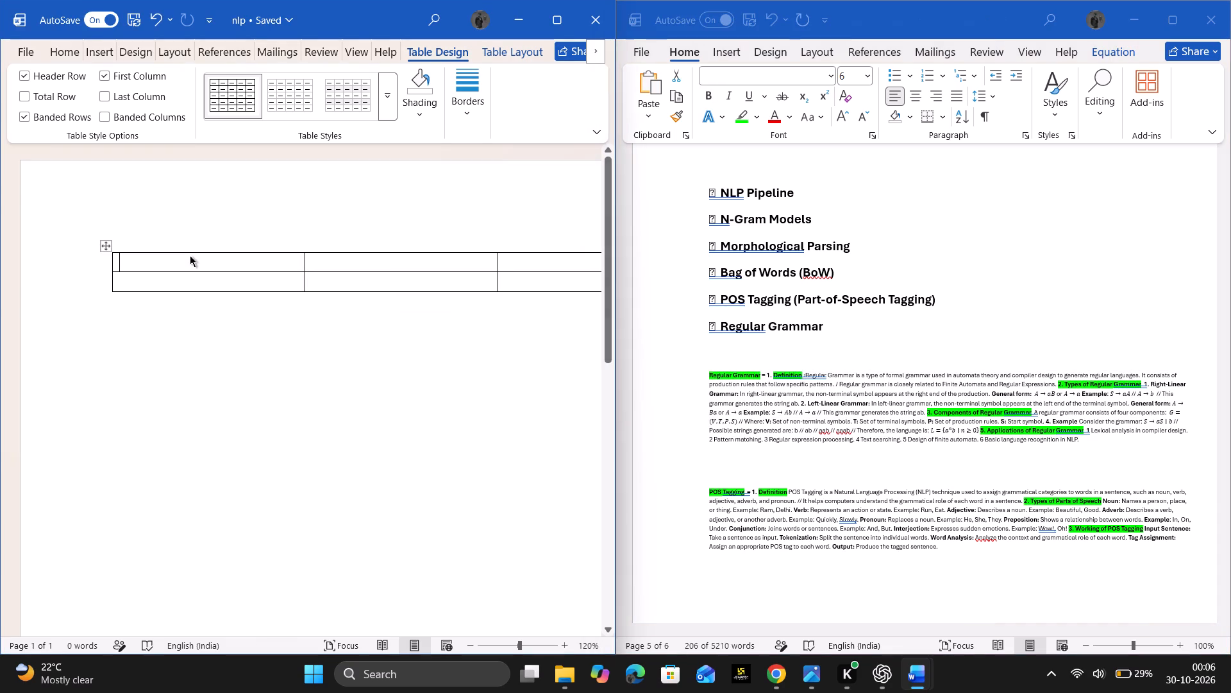
key("ctrl+v")
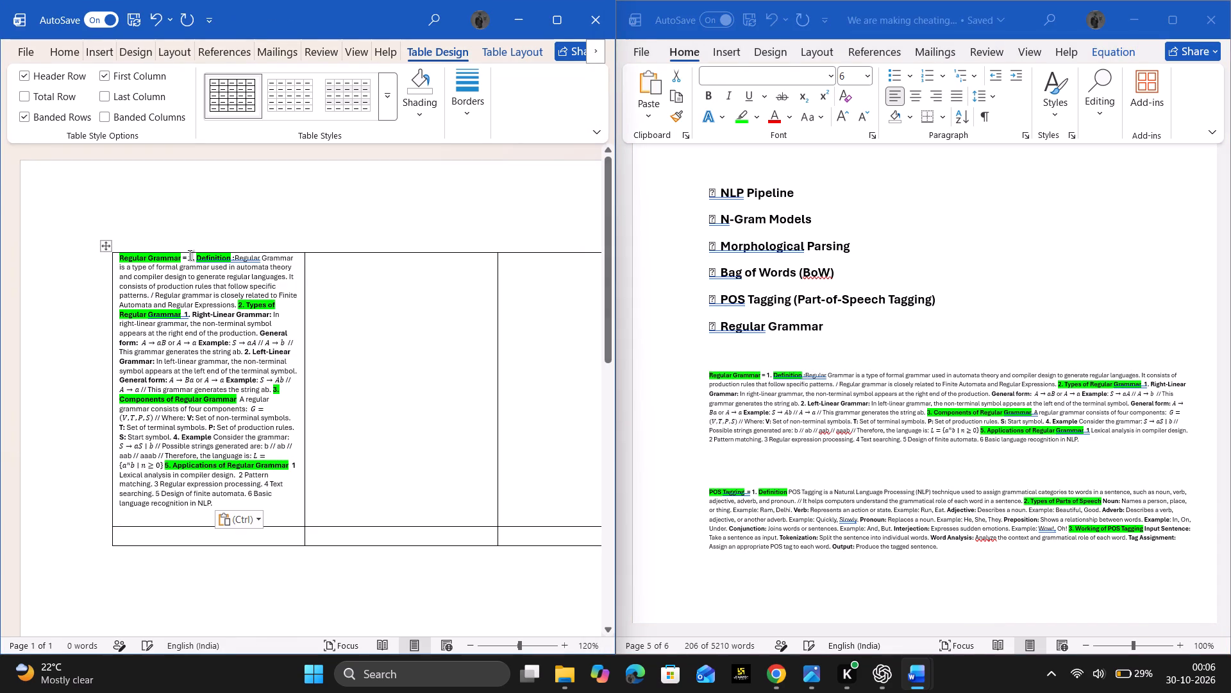
Copy the POS Tagging section from the cheating paper document into the second cell of the nlp table's top row.
scroll(776, 483, "down", 1)
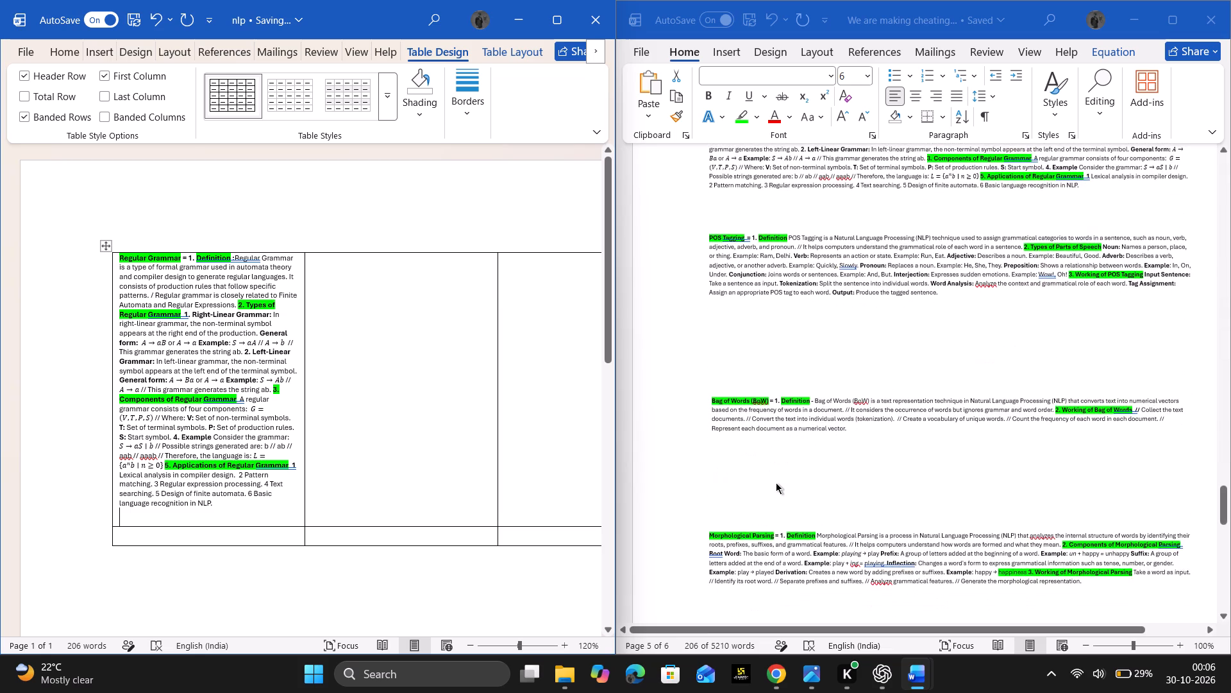
scroll(776, 483, "down", 1)
left_click(949, 283)
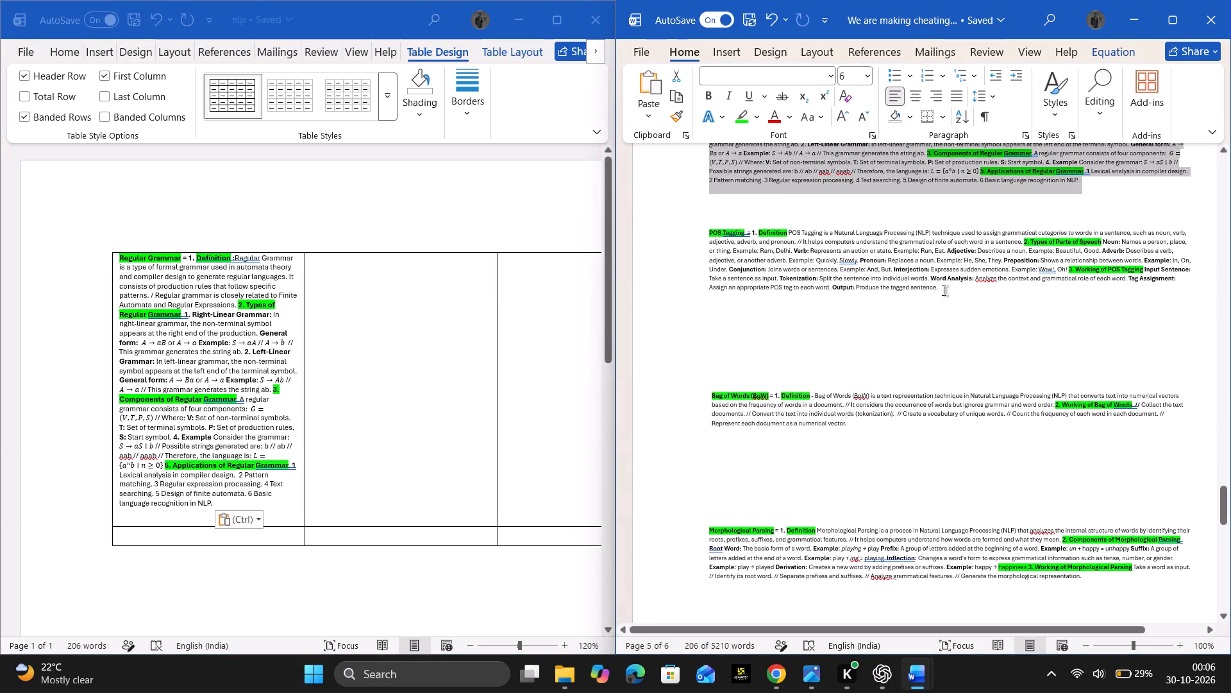
left_click_drag(944, 291, 708, 233)
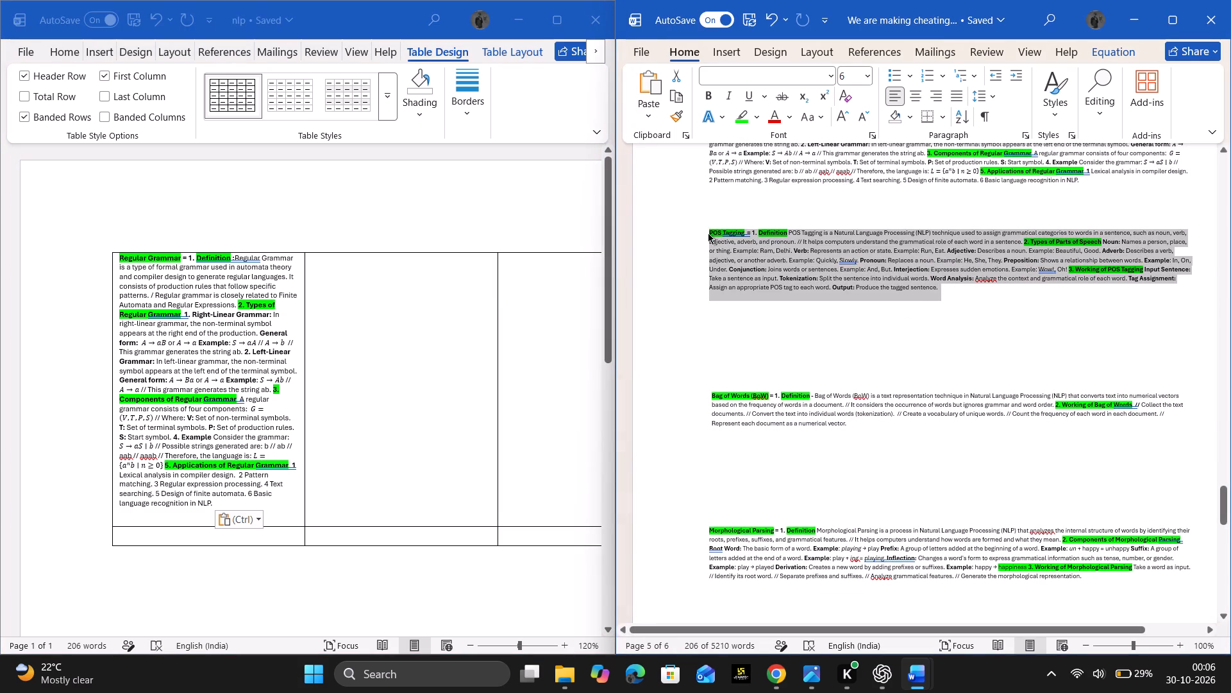
key("ctrl+c")
left_click(370, 302)
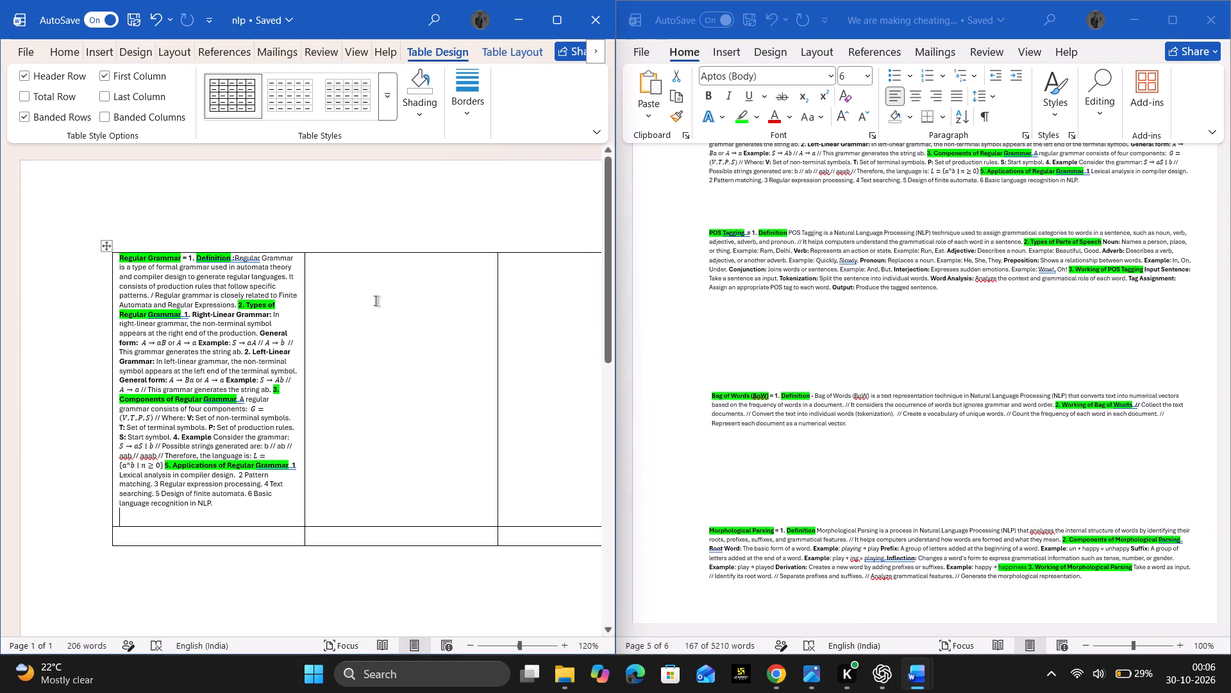
left_click(387, 299)
key("ctrl+v")
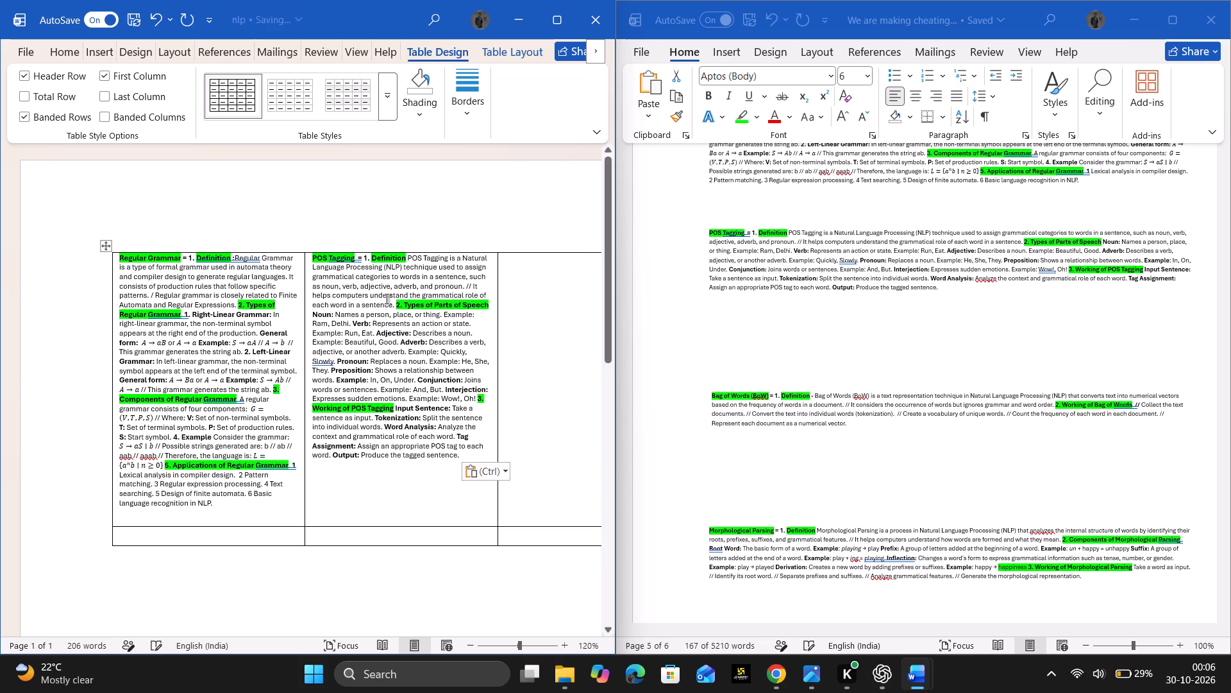
Copy the Bag of Words (BoW) section from the cheating paper document into the third cell of the nlp table's top row.
left_click(873, 425)
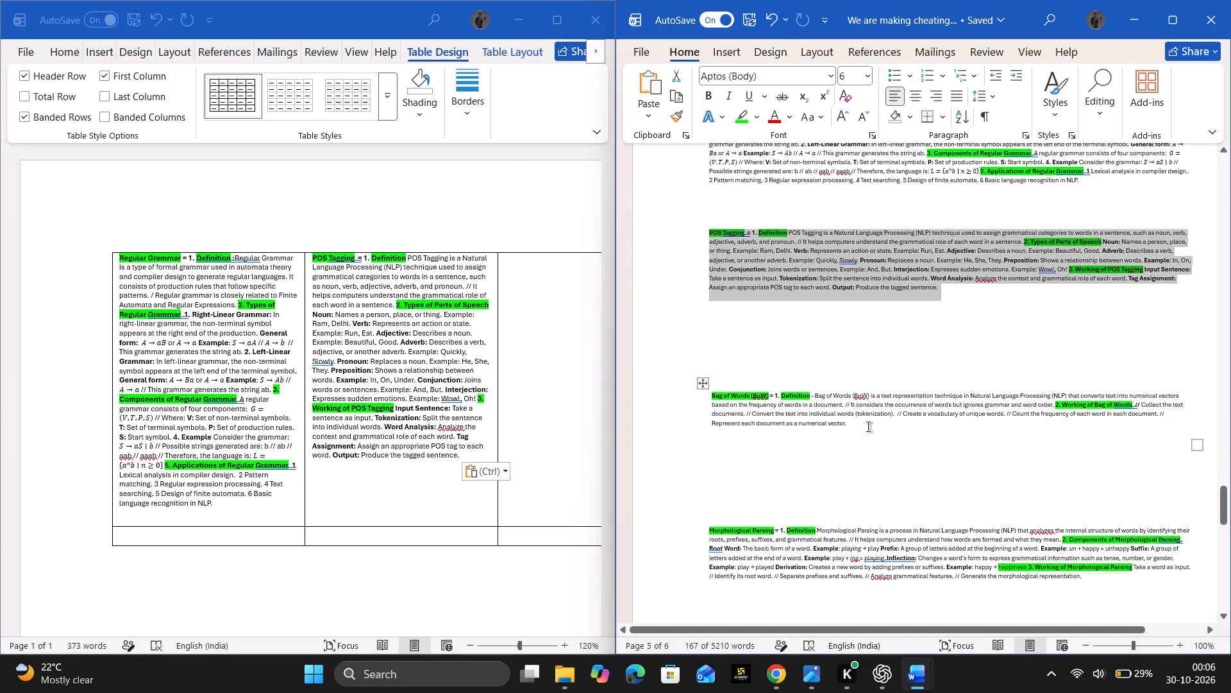
left_click(867, 427)
left_click_drag(867, 427, 706, 396)
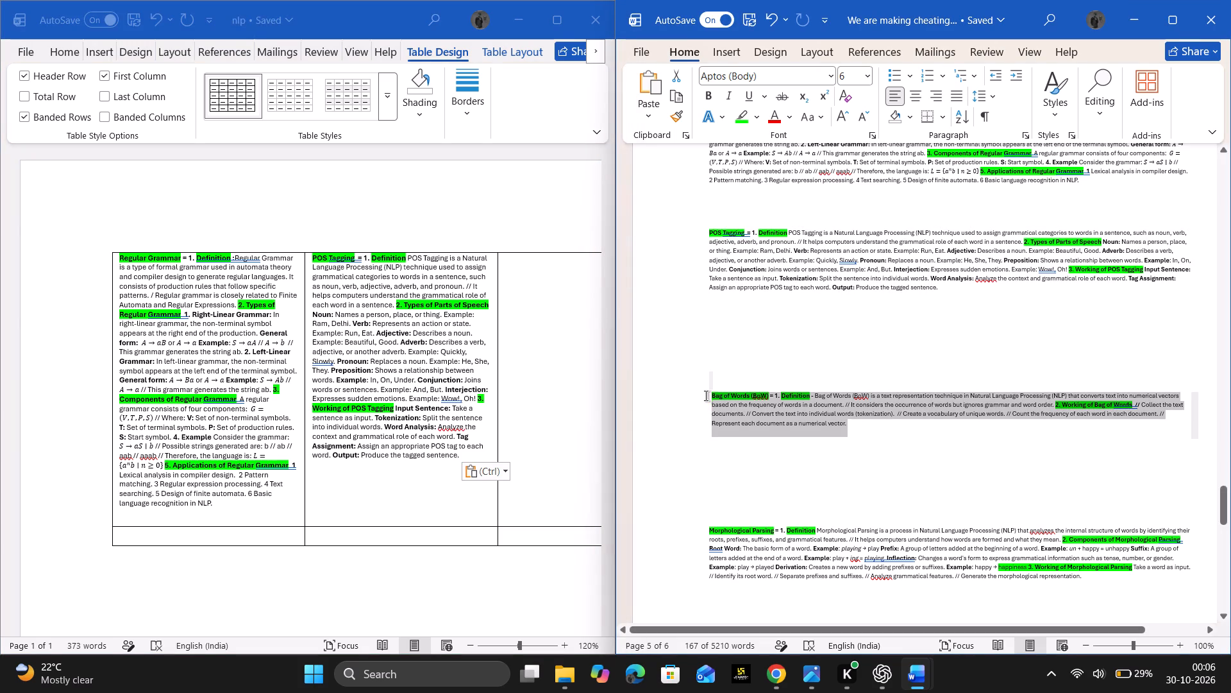
left_click_drag(706, 396, 707, 399)
key("ctrl+c")
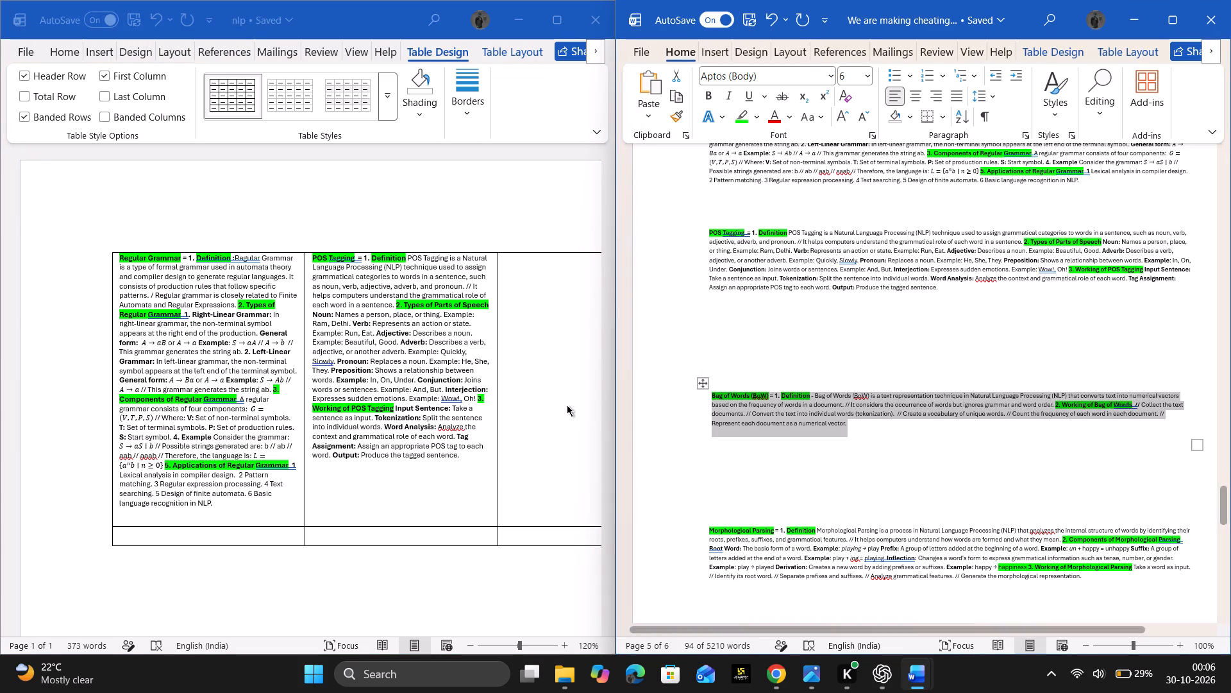
left_click(526, 393)
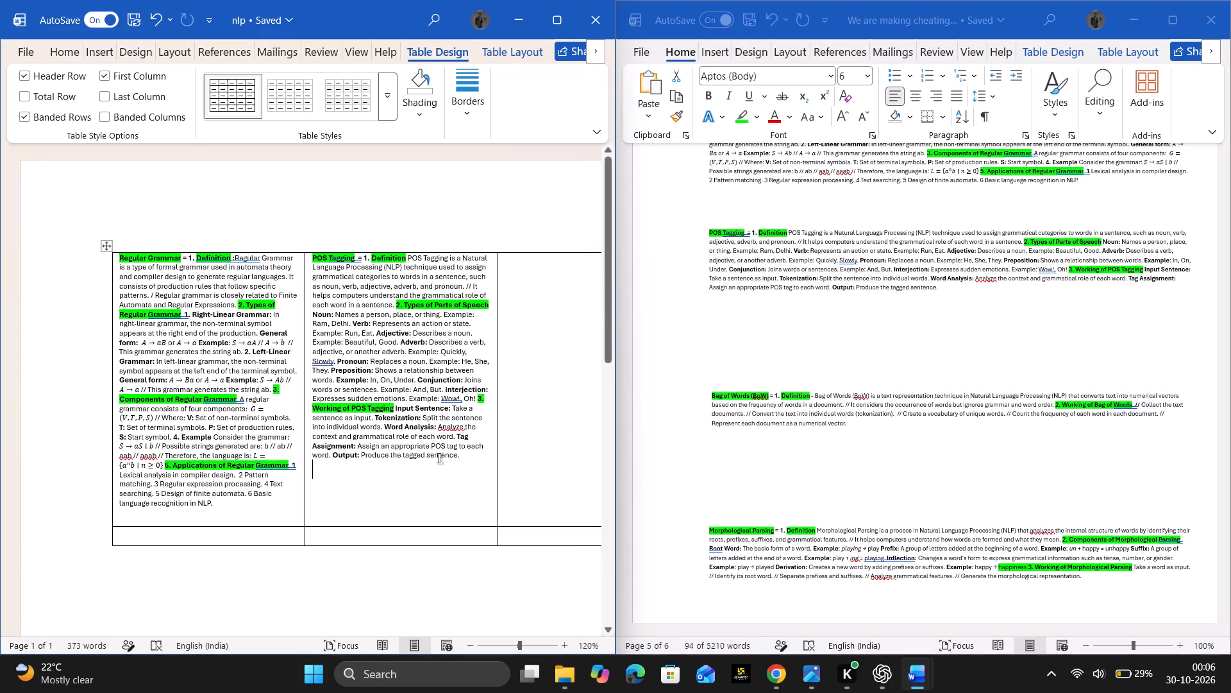
left_click(533, 346)
key("ctrl+v")
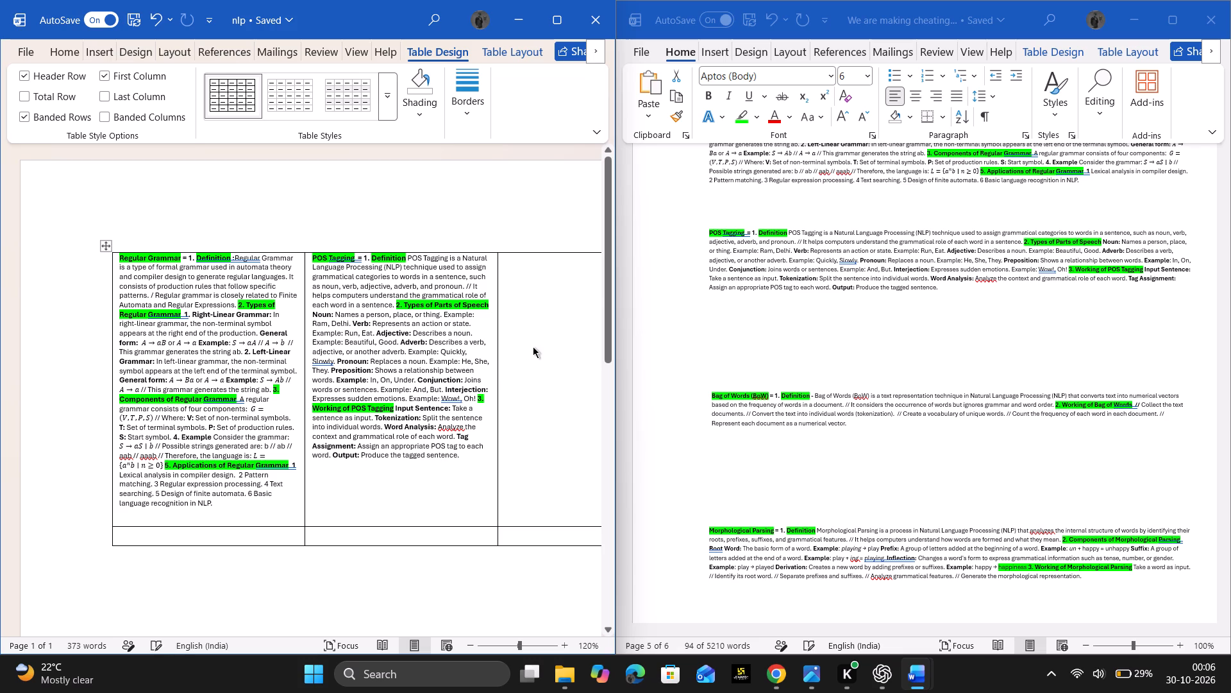
Copy the Morphological Parsing section from the cheating paper document into the first cell of the nlp table's second row.
scroll(427, 428, "right", 1)
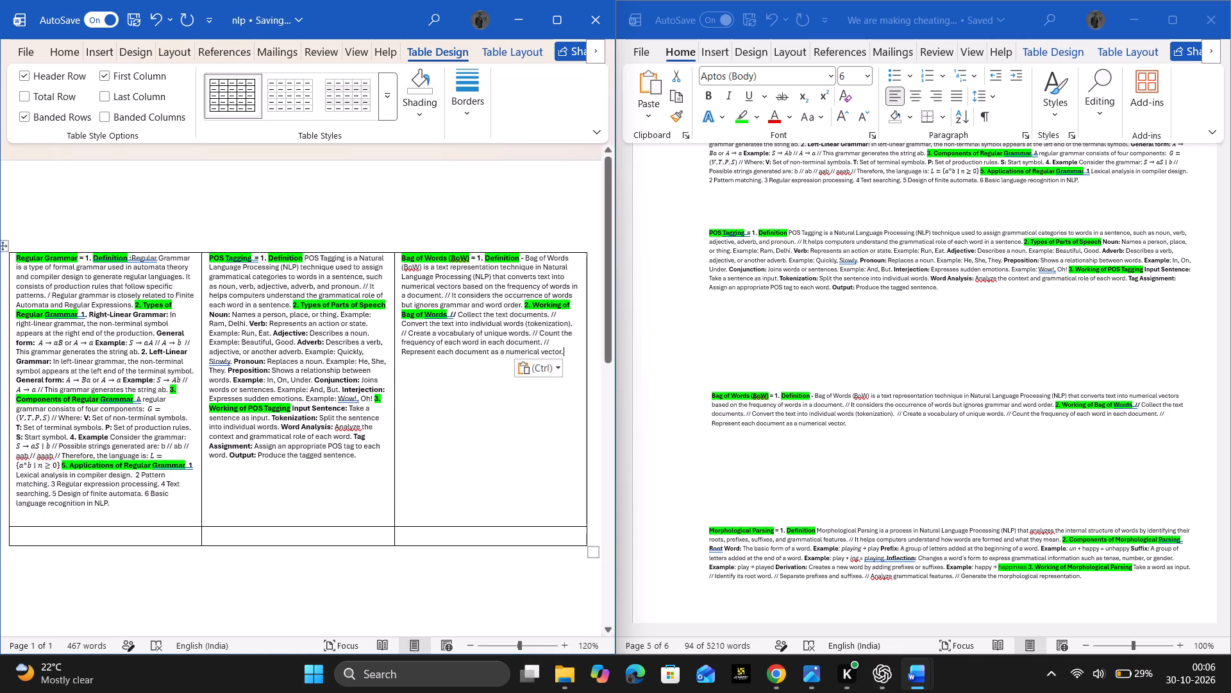
scroll(427, 428, "down", 1, "ctrl")
scroll(427, 428, "down", 1)
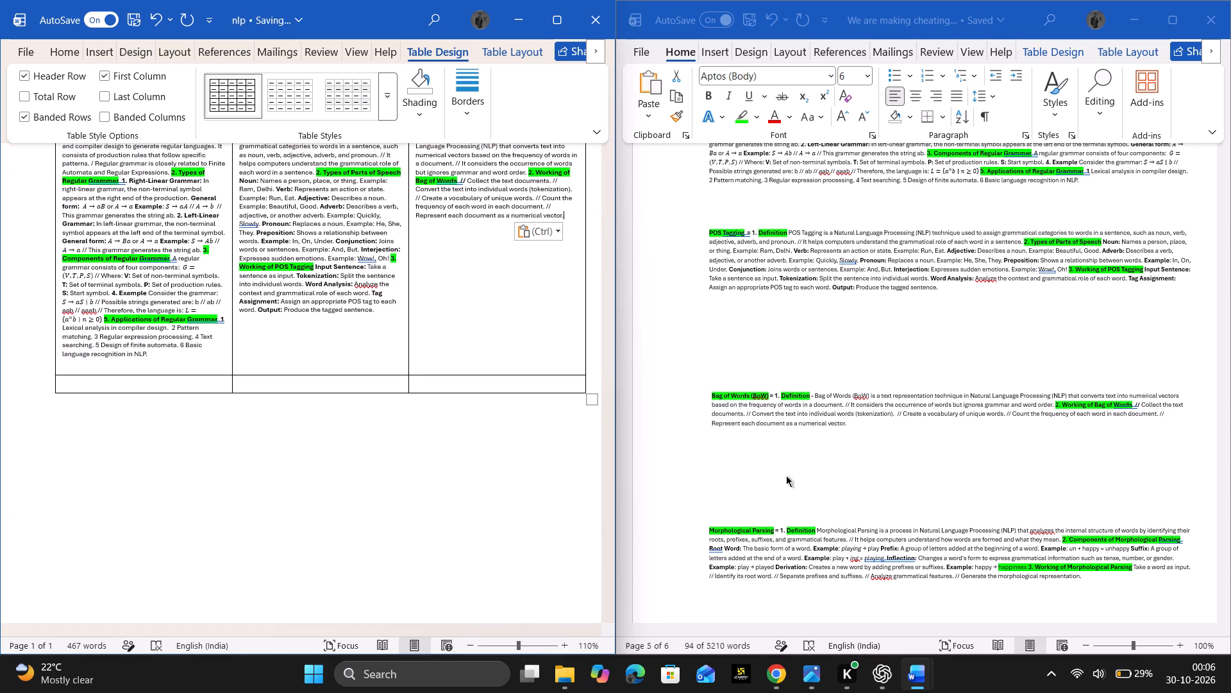
scroll(786, 475, "down", 2)
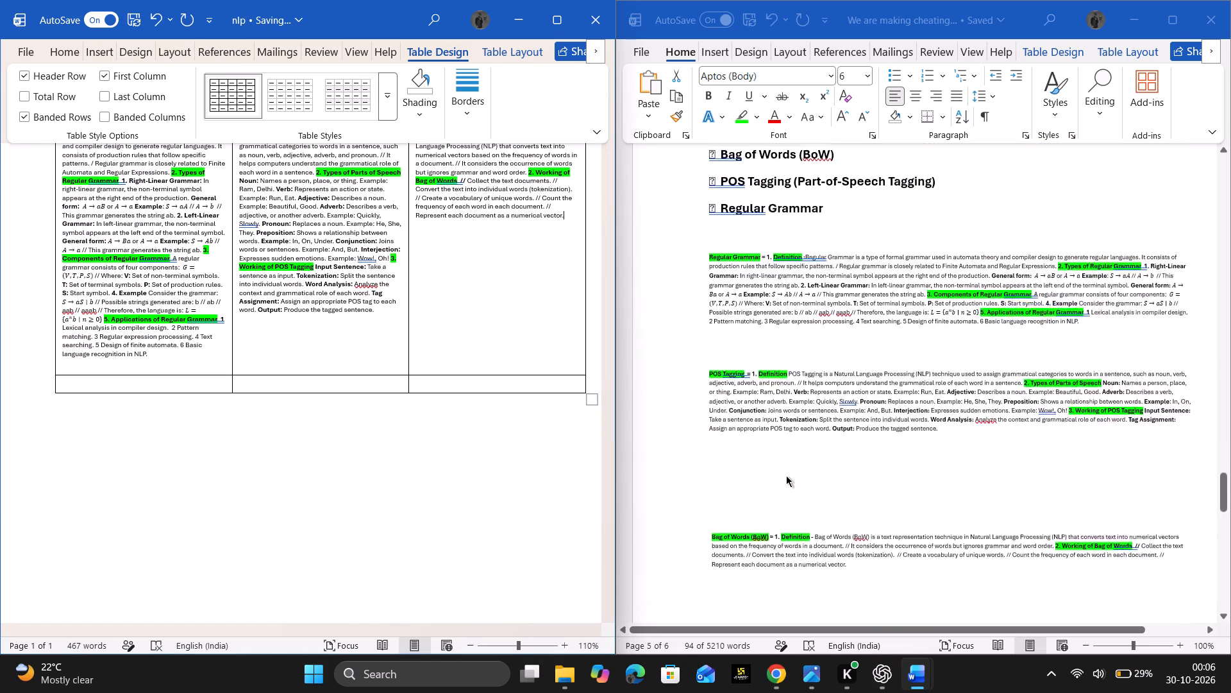
scroll(786, 475, "down", 1)
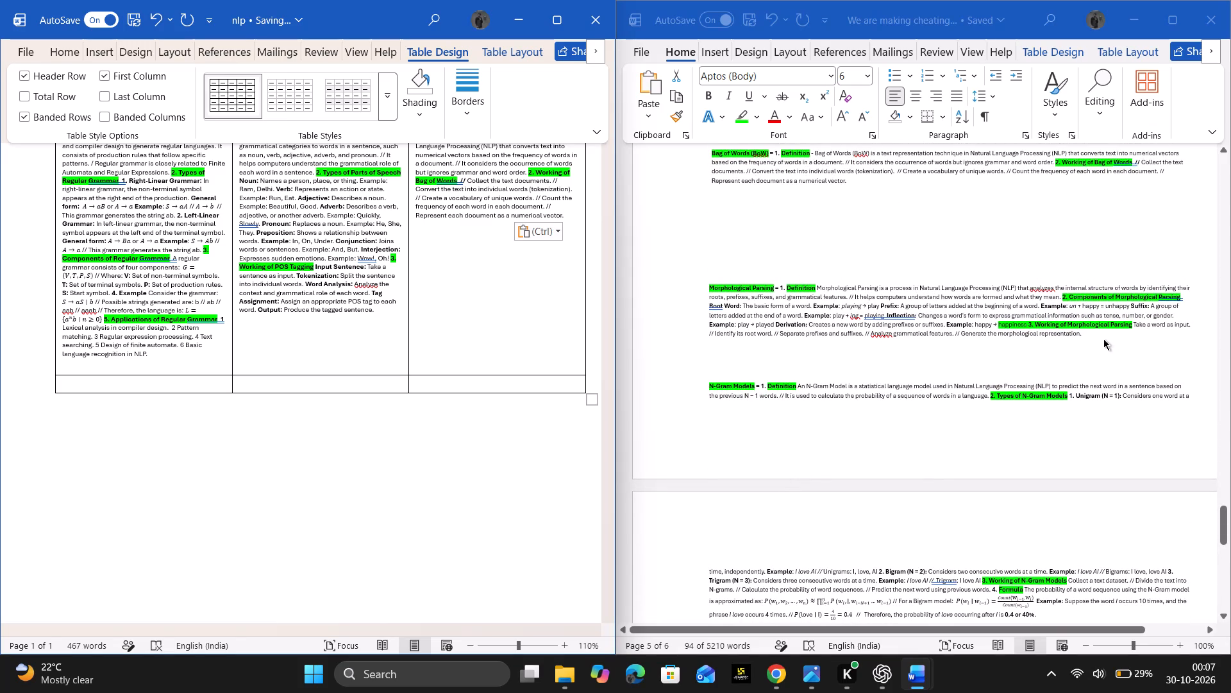
left_click(1101, 339)
left_click_drag(1100, 336, 712, 285)
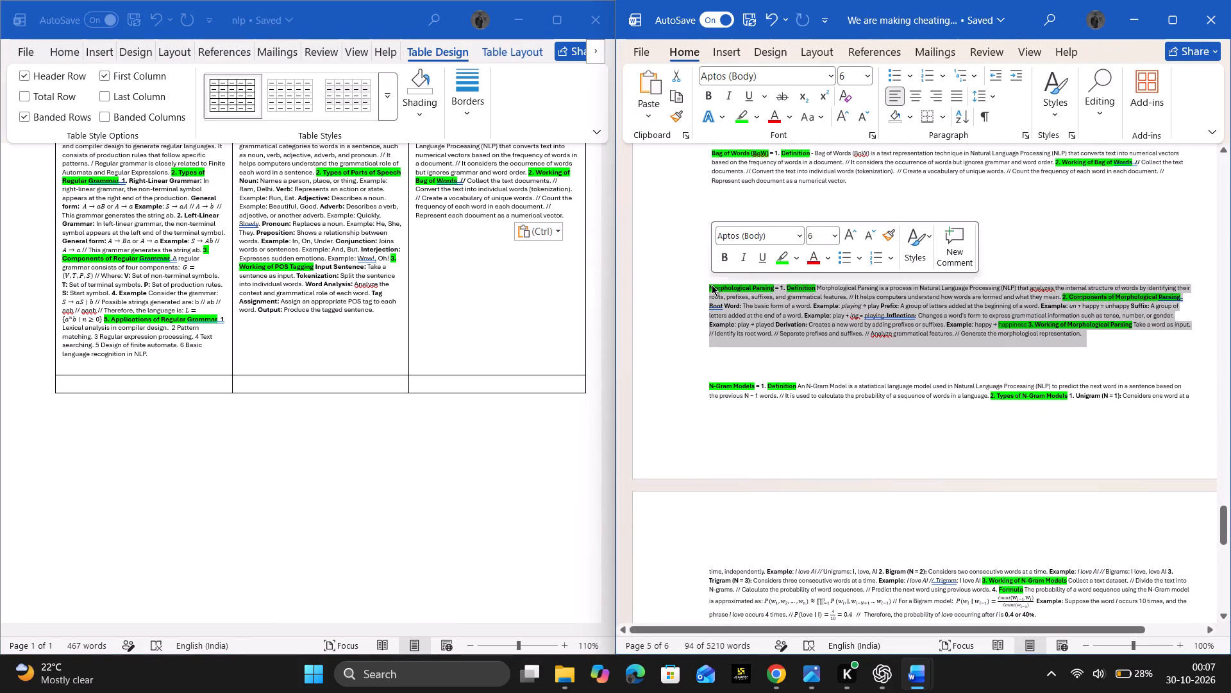
key("ctrl+c")
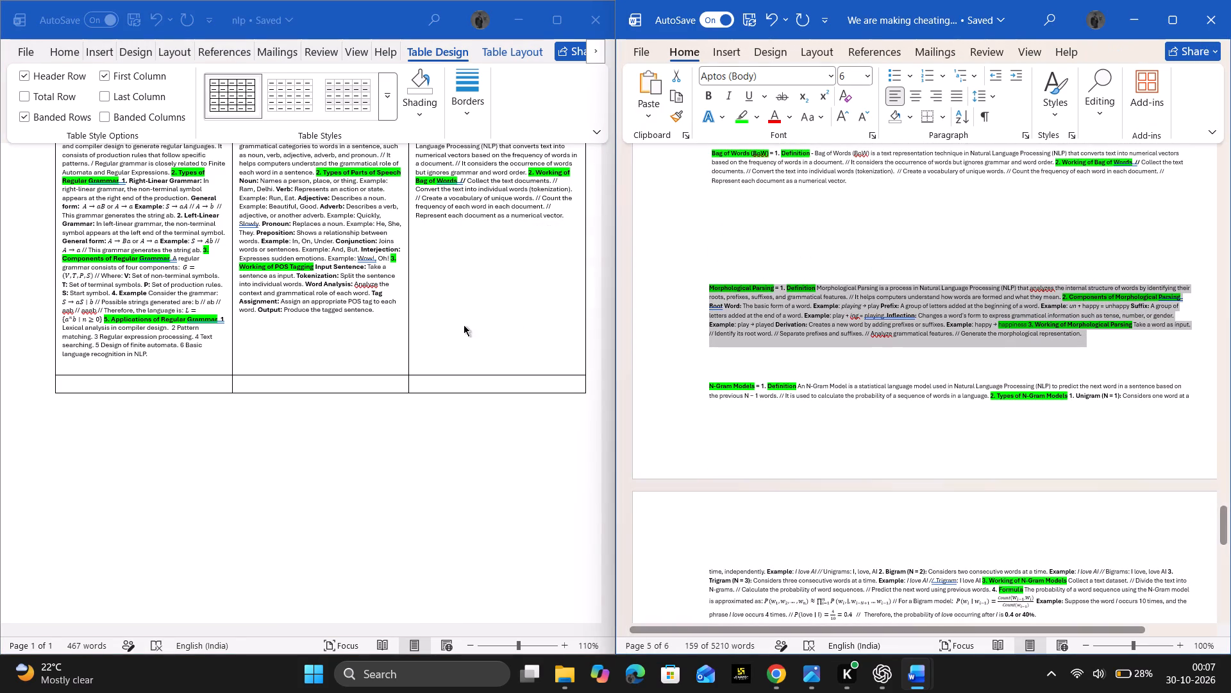
left_click(119, 386)
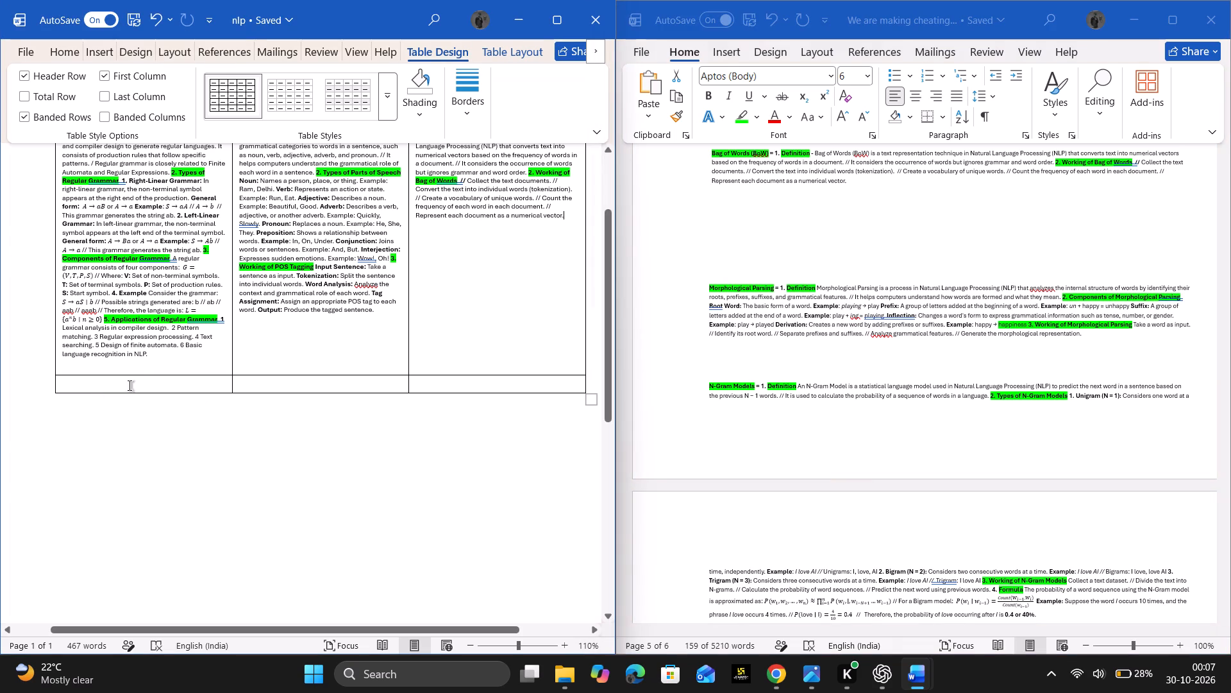
left_click(140, 383)
key("ctrl+v")
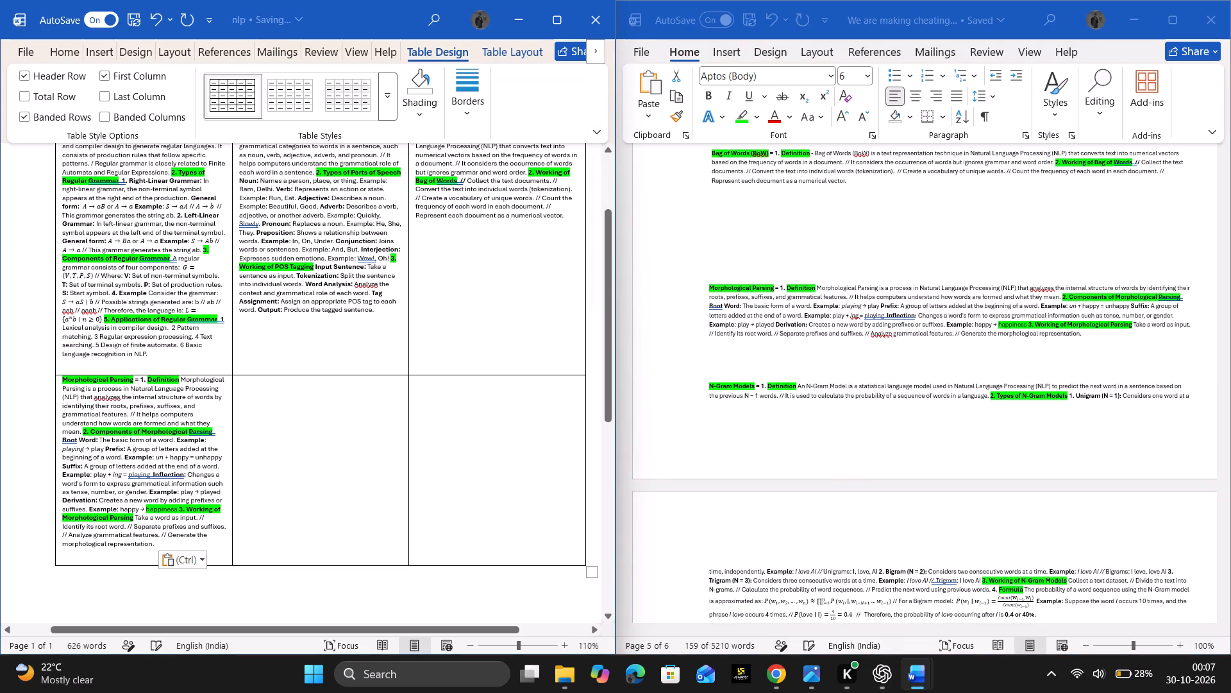
Insert an empty line between the Morphological Parsing and N-Gram Models sections in the cheating paper document.
left_click(739, 359)
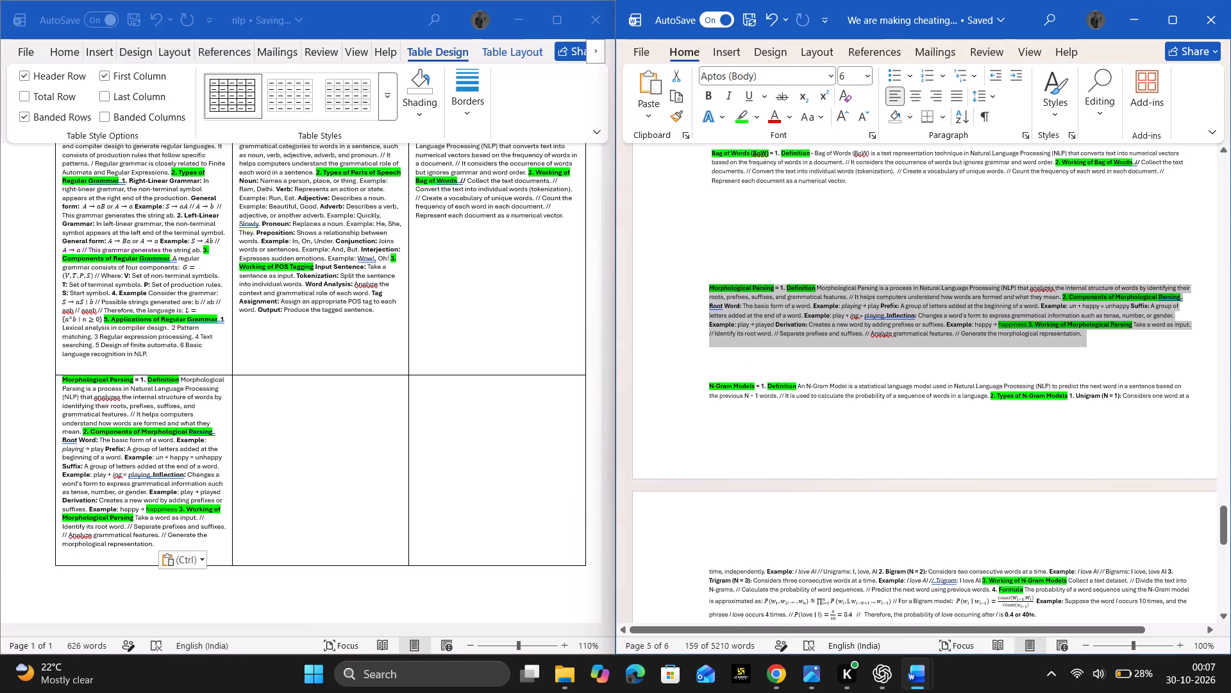
left_click(755, 364)
key("Return")
Copy the N-Gram Models section, including its formulas, from the cheating paper document into the second cell of the nlp table's second row.
scroll(755, 364, "down", 1)
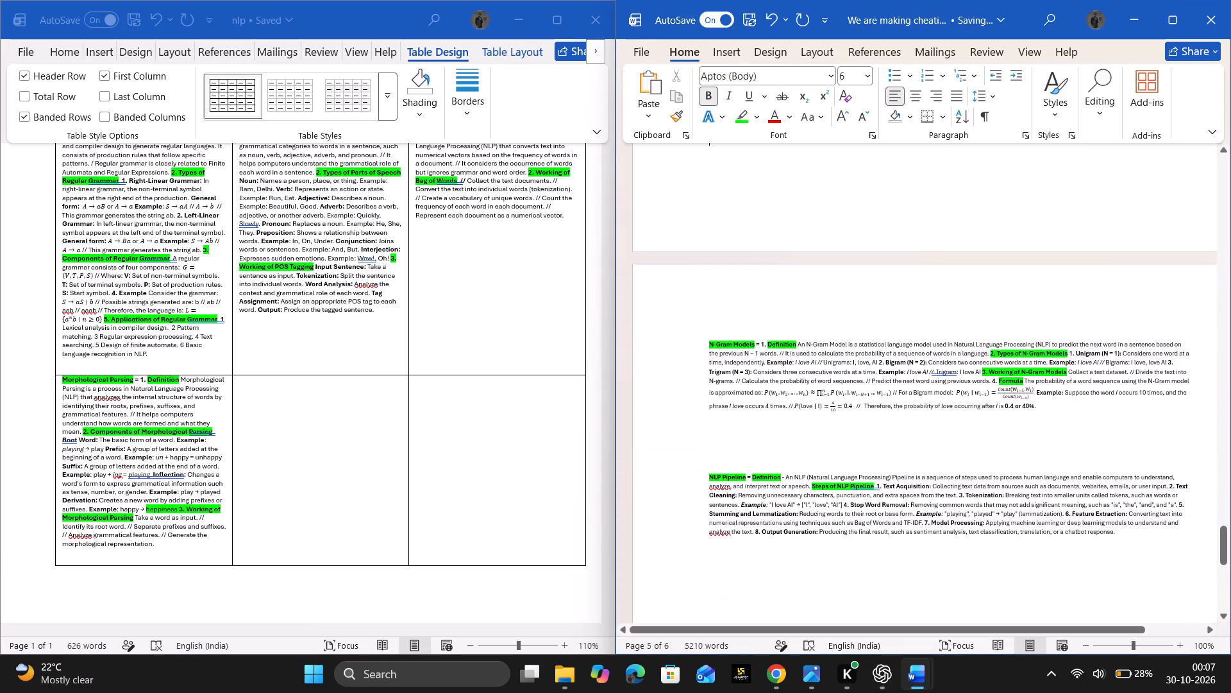
scroll(755, 364, "down", 1)
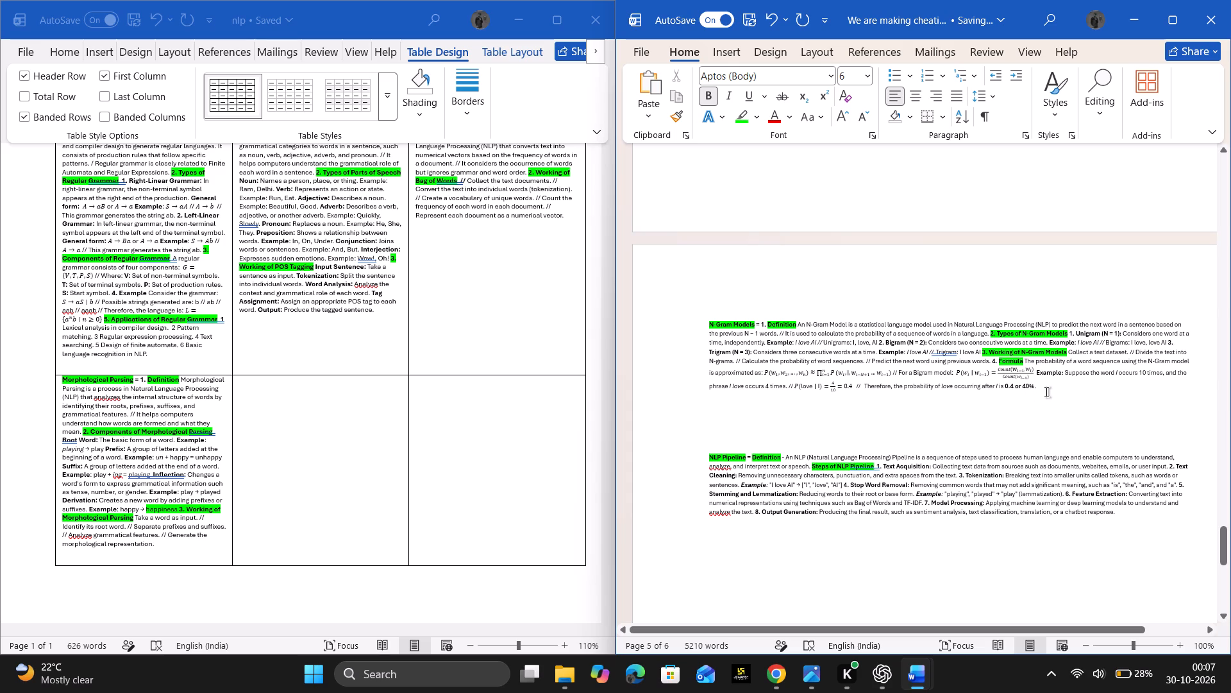
left_click(1046, 392)
left_click_drag(1046, 392, 708, 325)
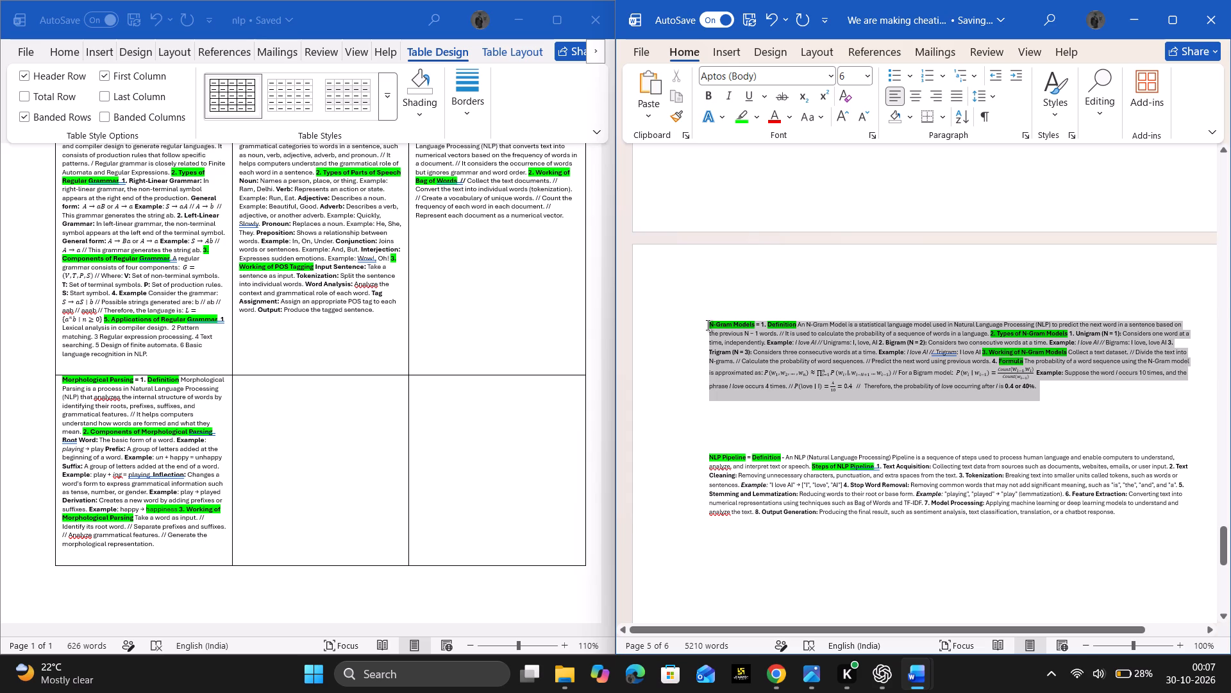
left_click_drag(708, 325, 705, 324)
key("ctrl+c")
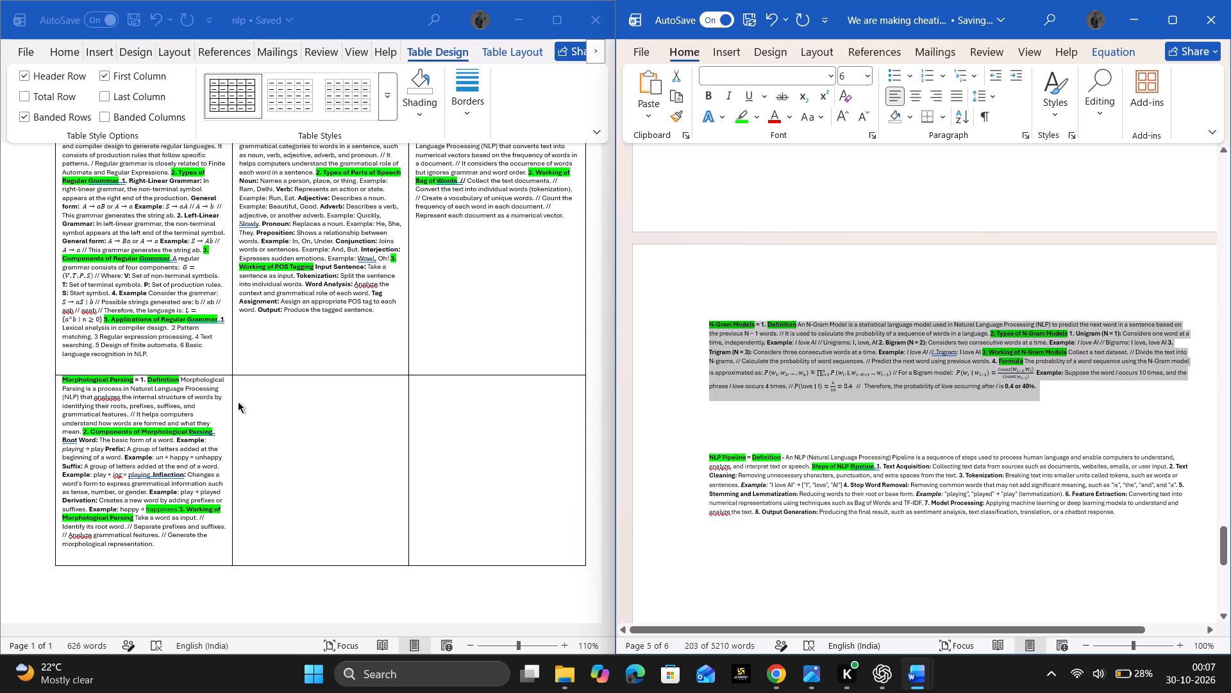
left_click(261, 407)
left_click(287, 412)
key("ctrl+v")
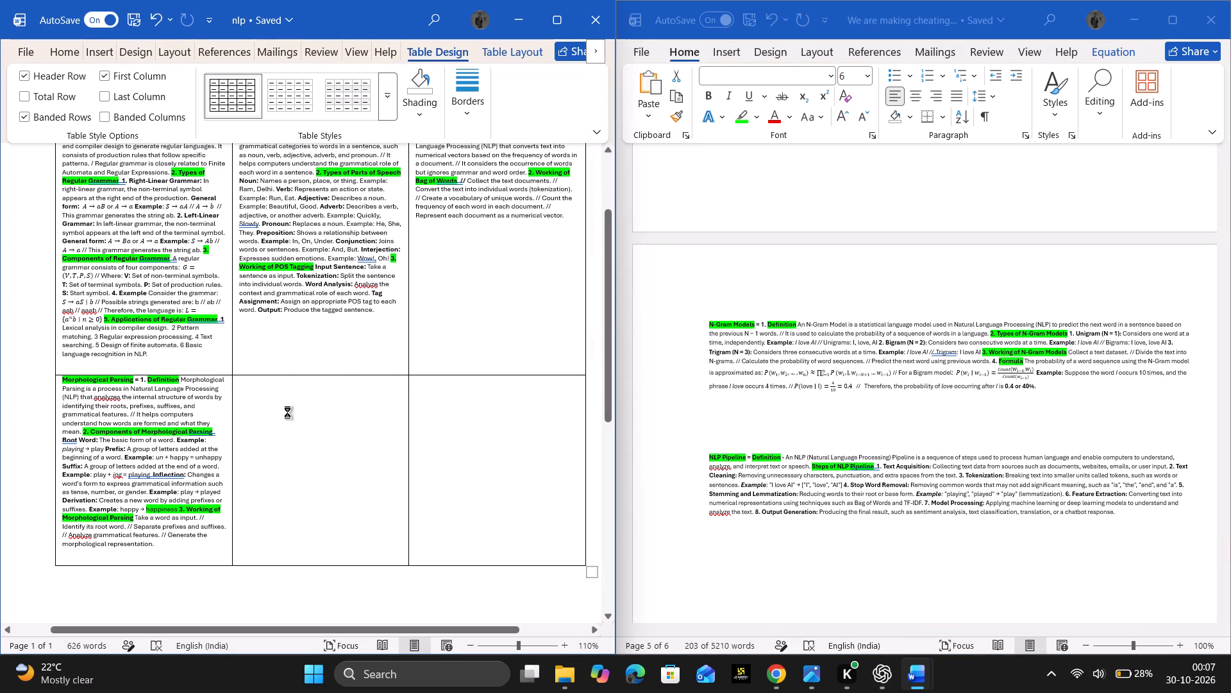
Copy the NLP Pipeline section from the cheating paper document into the third cell of the nlp table's second row.
scroll(825, 427, "down", 1)
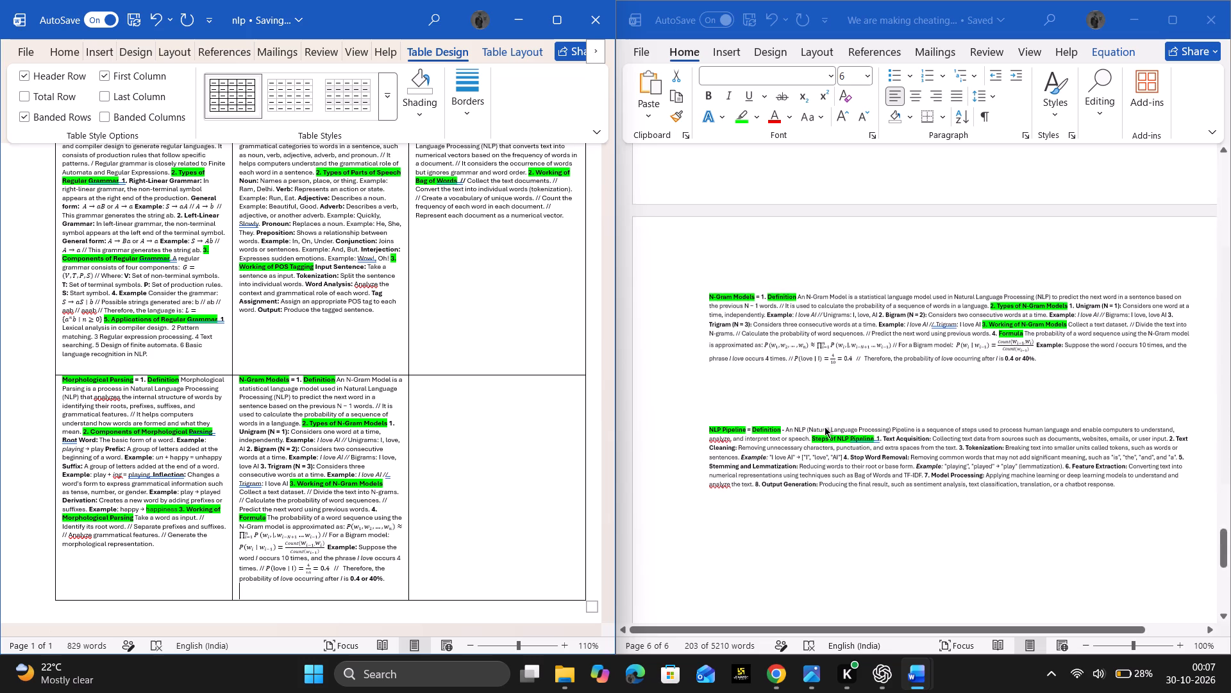
scroll(825, 427, "down", 1)
left_click(984, 377)
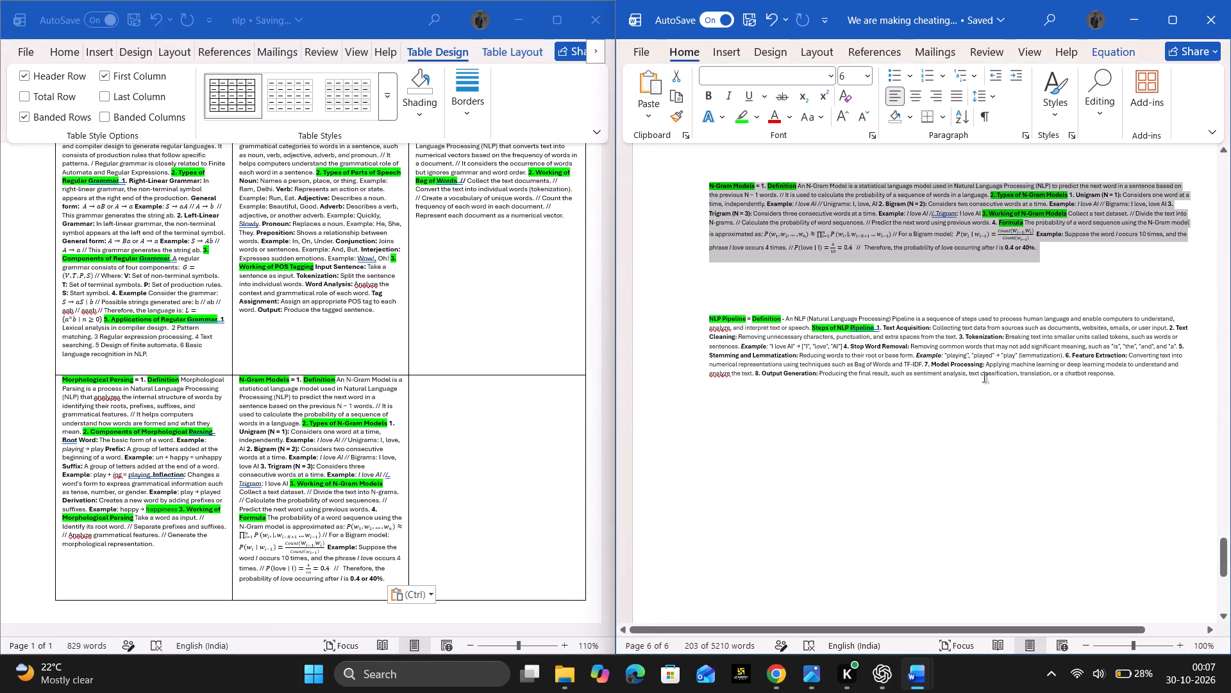
left_click_drag(1130, 385, 689, 314)
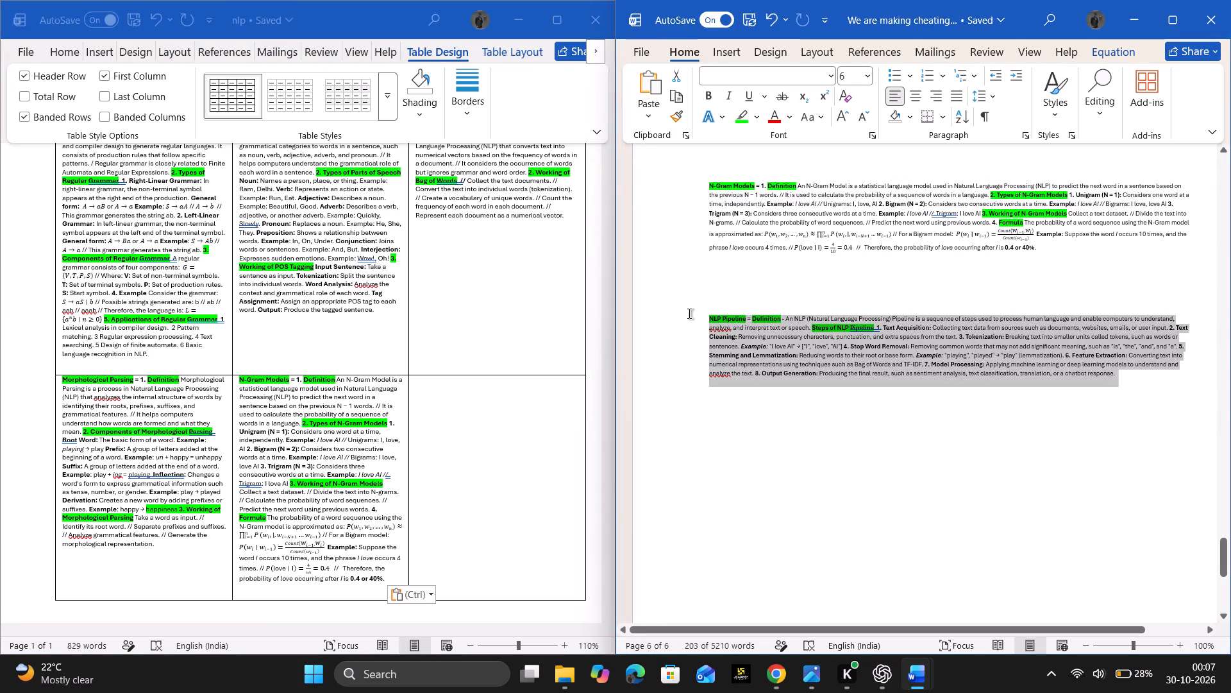
left_click_drag(689, 314, 617, 310)
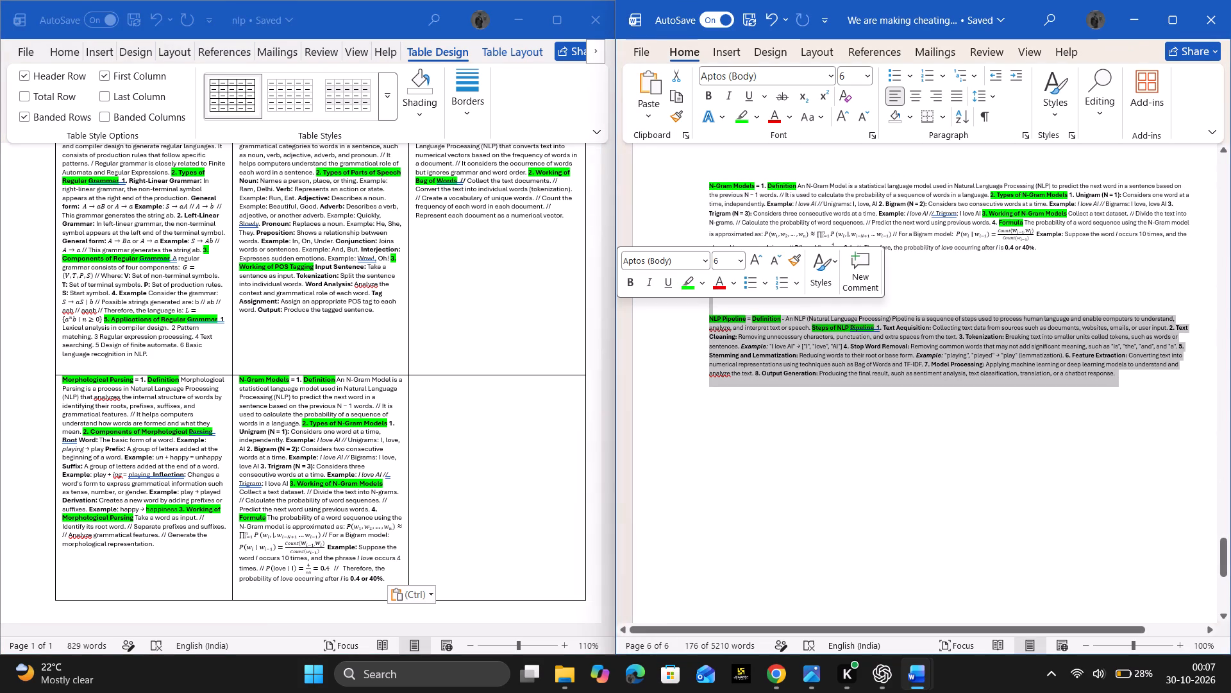
key("ctrl+c")
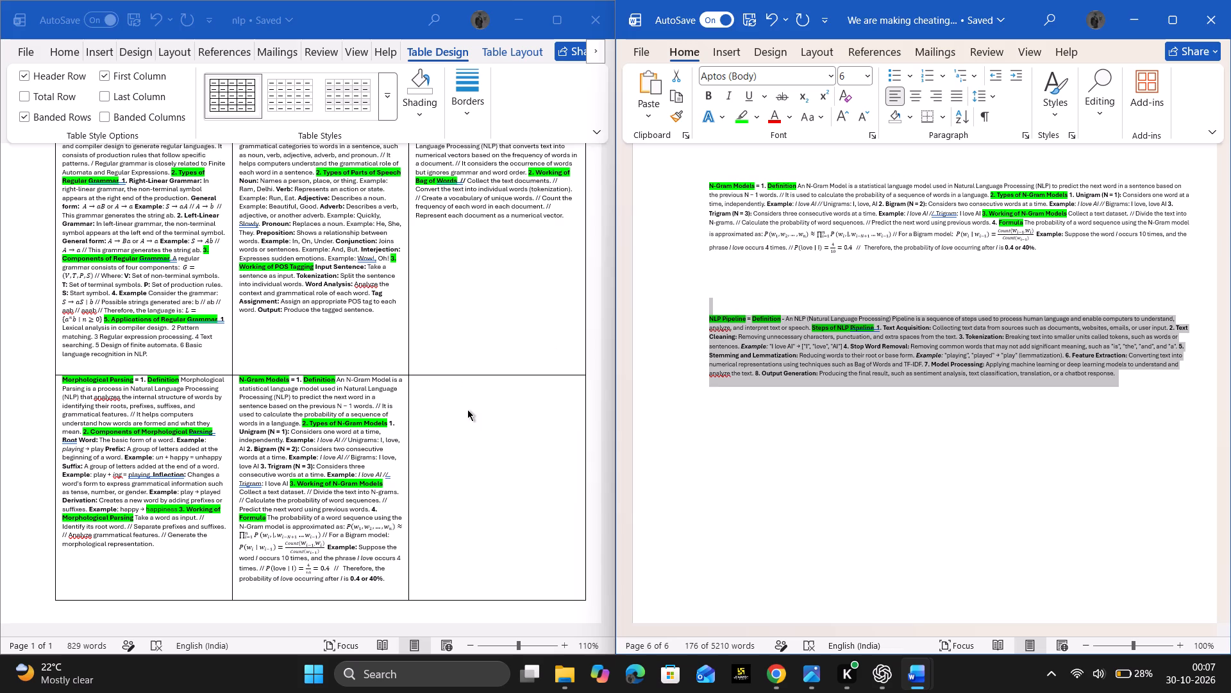
left_click(467, 409)
left_click(491, 418)
key("ctrl+v")
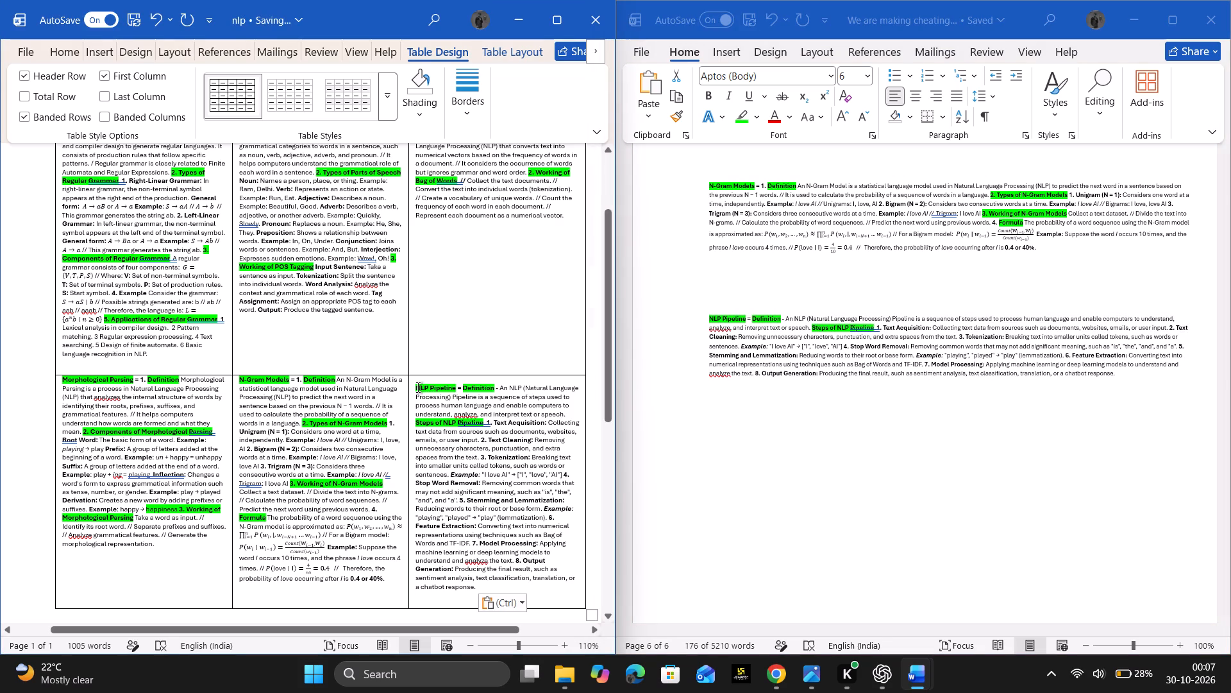
Remove the empty line above the NLP Pipeline text in its nlp table cell.
left_click(417, 388)
key("Up")
key("Down")
key("BackSpace")
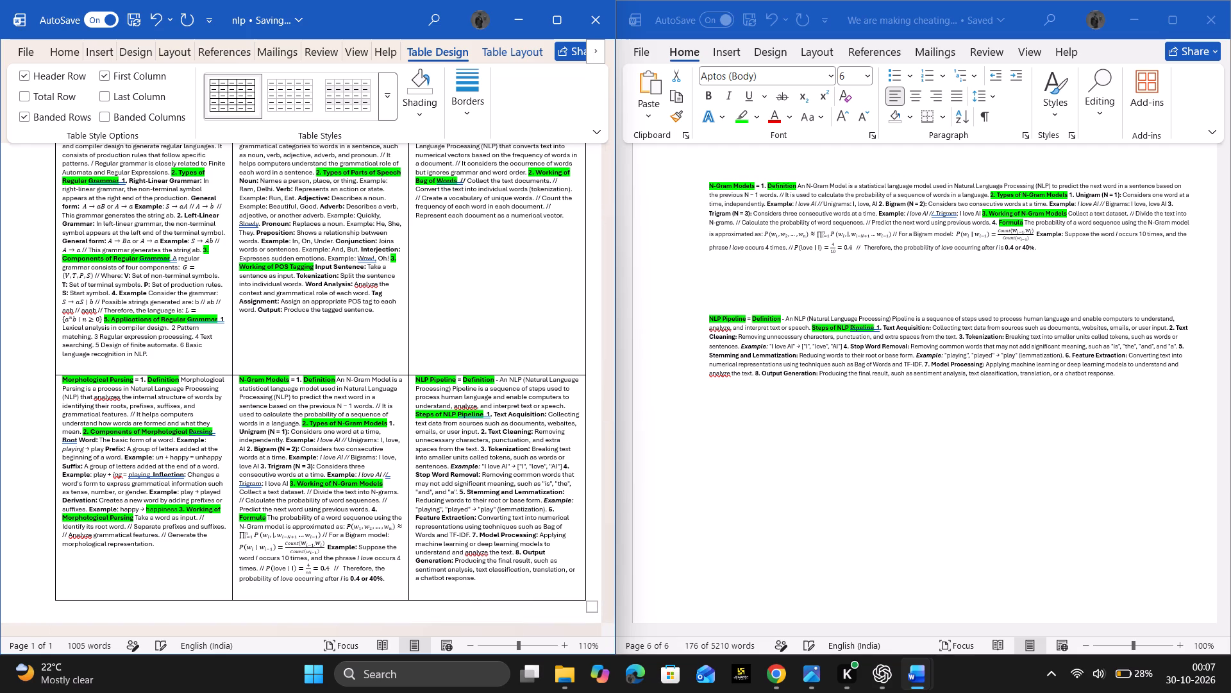
Review the NLP sections and the topic list in the cheating paper document against the topics copied into the nlp table.
scroll(710, 404, "down", 9)
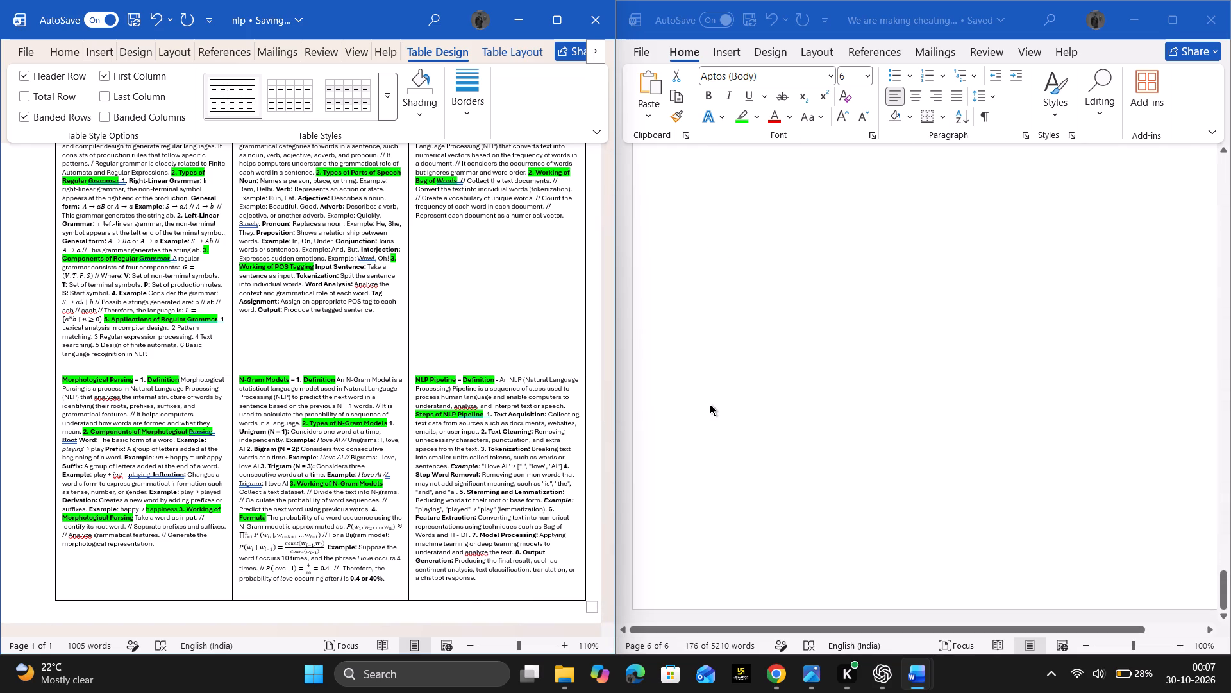
scroll(710, 404, "up", 6)
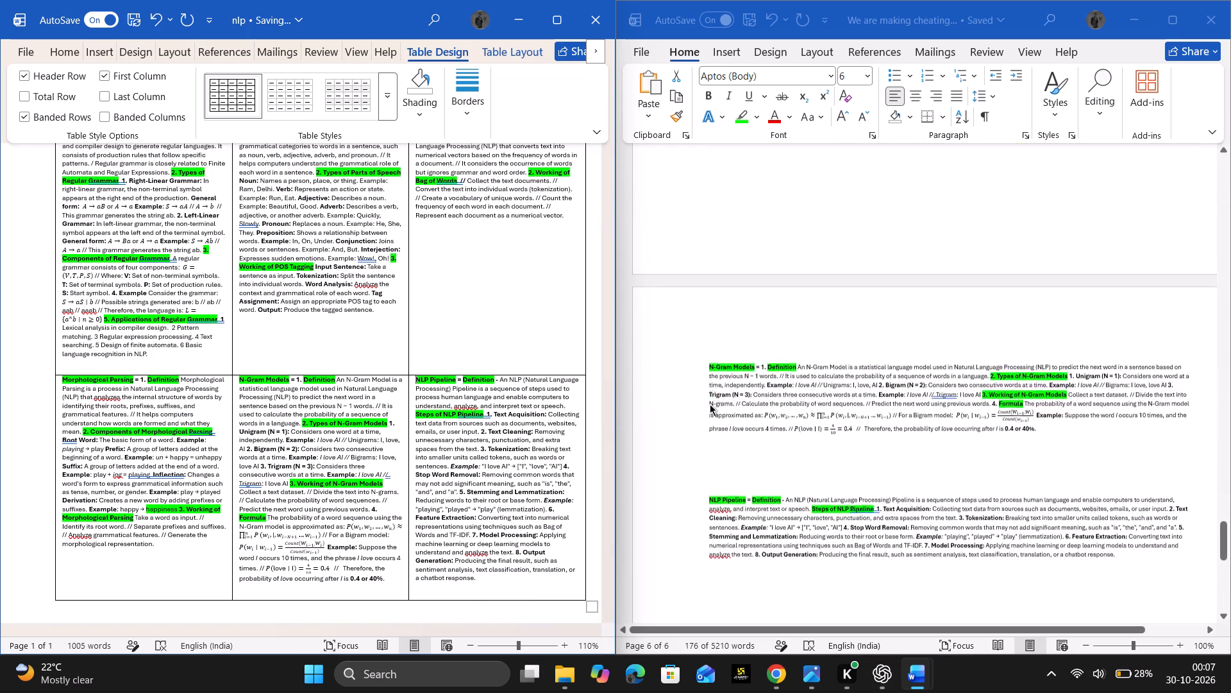
scroll(710, 404, "up", 2)
scroll(710, 404, "down", 1)
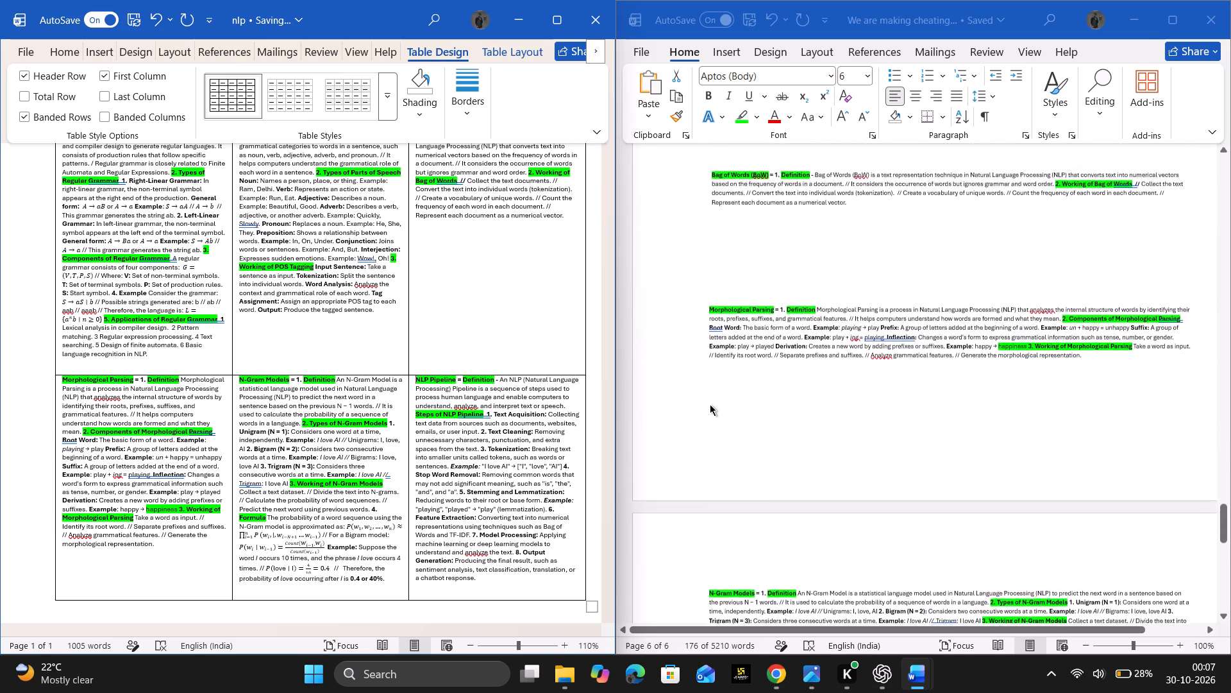
scroll(710, 404, "down", 1)
scroll(710, 404, "up", 2)
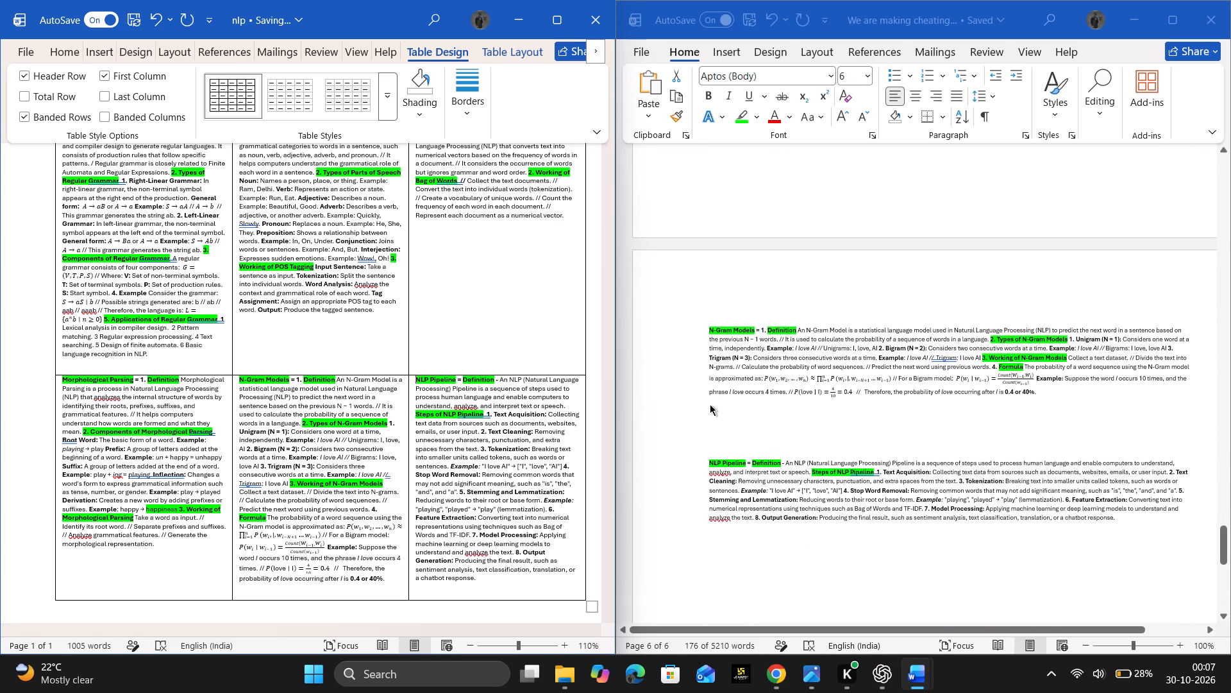
scroll(710, 404, "up", 2)
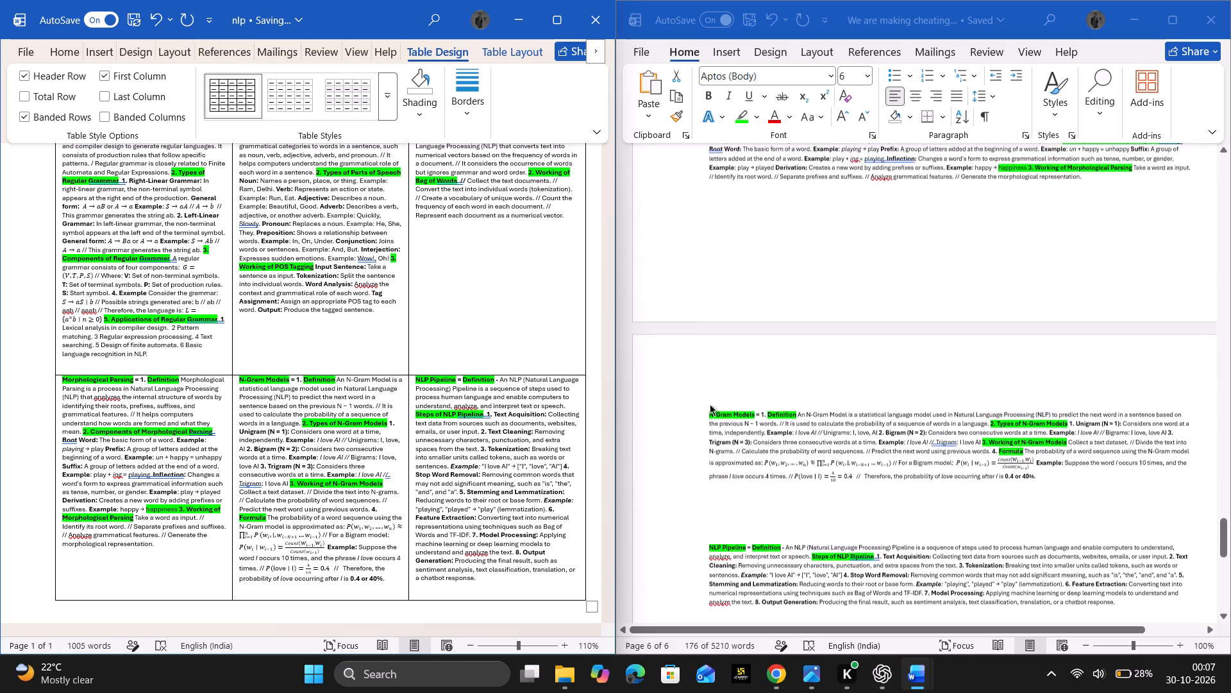
scroll(710, 404, "up", 4)
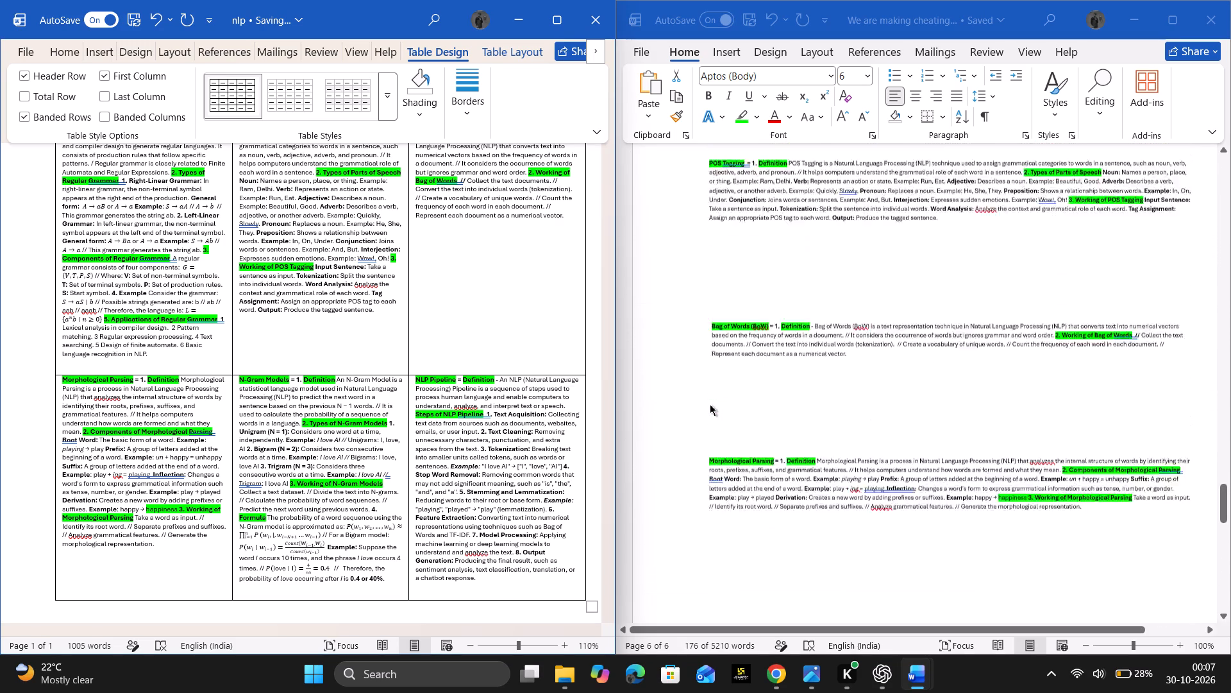
scroll(710, 404, "up", 2)
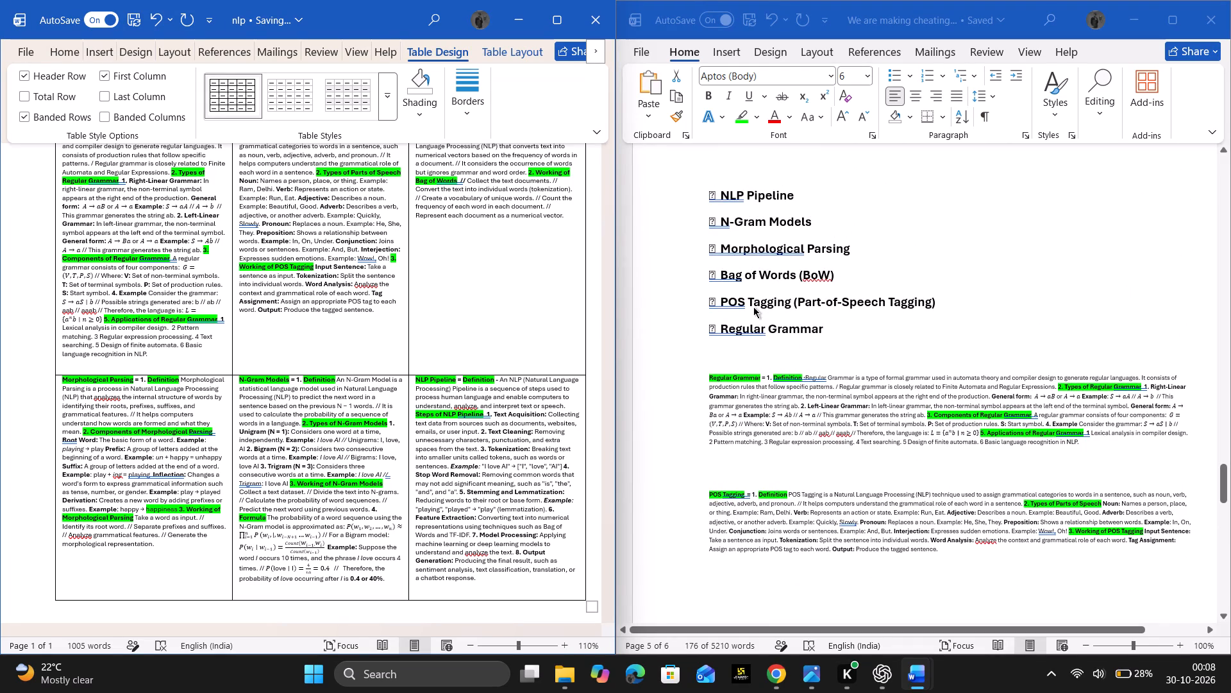
scroll(755, 322, "up", 1)
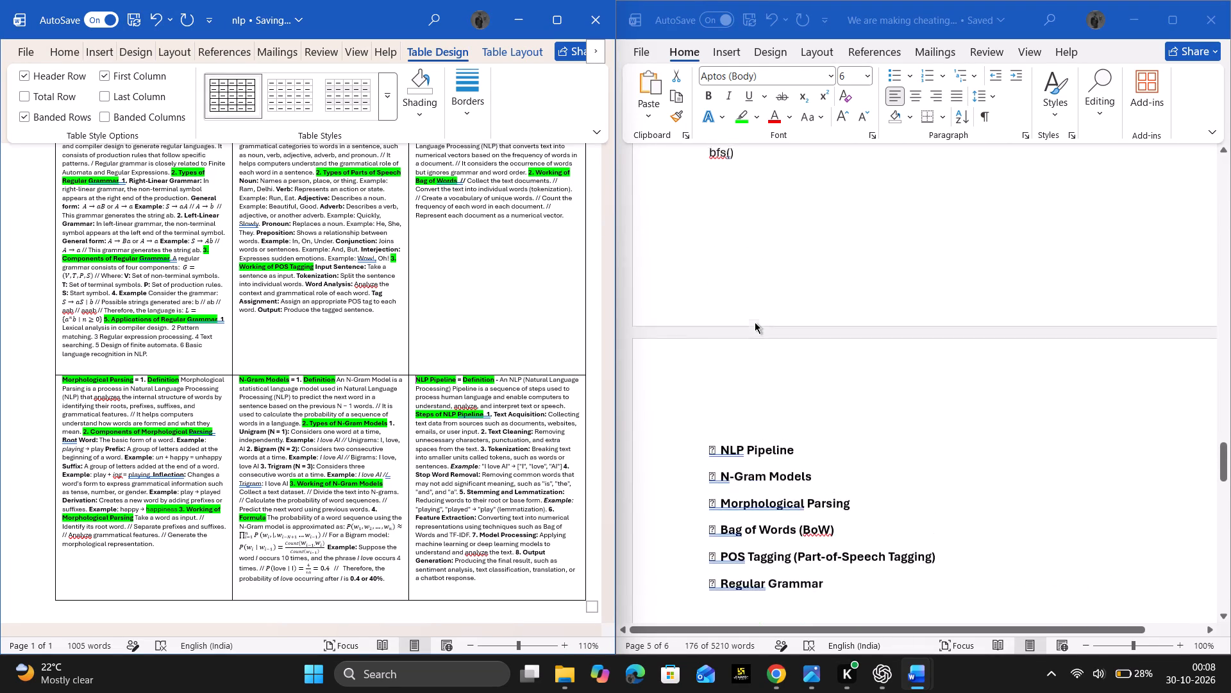
scroll(755, 322, "up", 1)
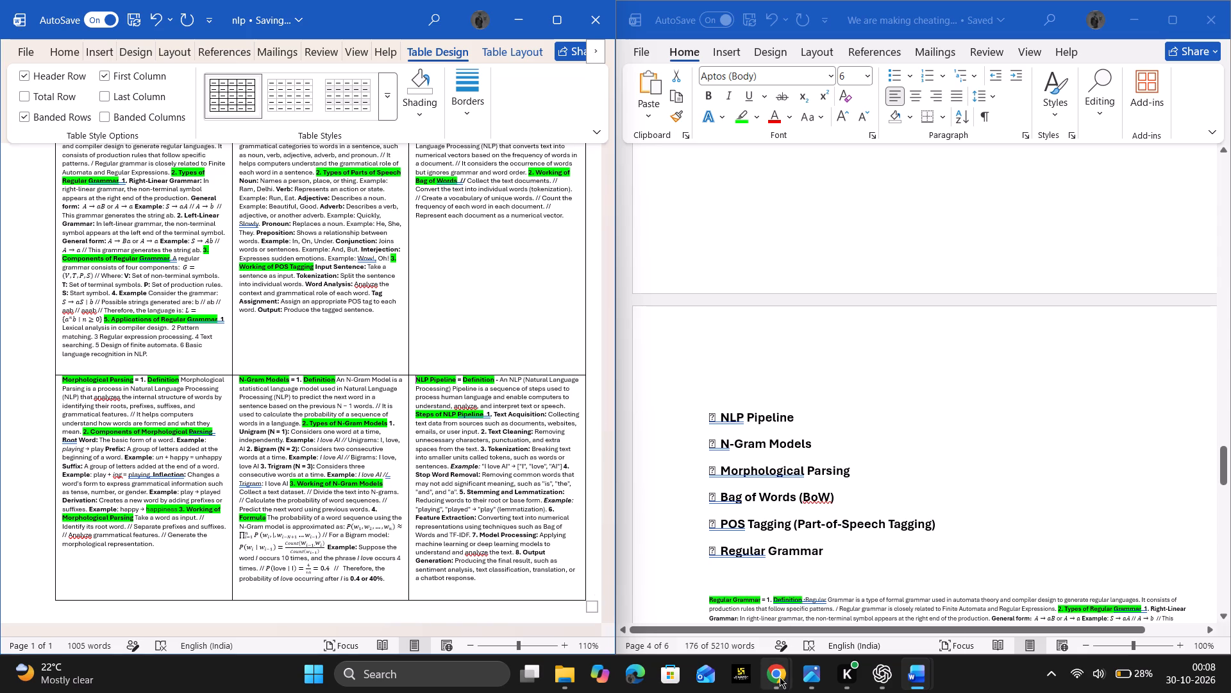
Switch to the NLP.pdf window in Chrome and place it side by side with the nlp document.
left_click(645, 604)
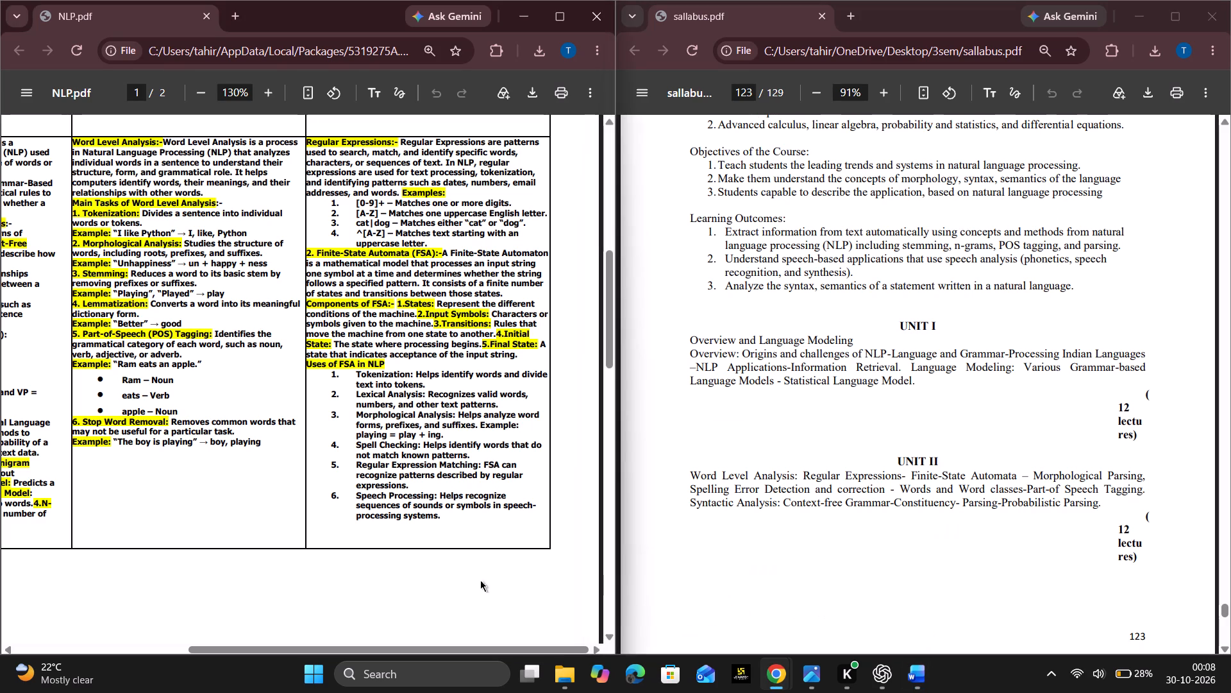
left_click(404, 570)
key("super+Right")
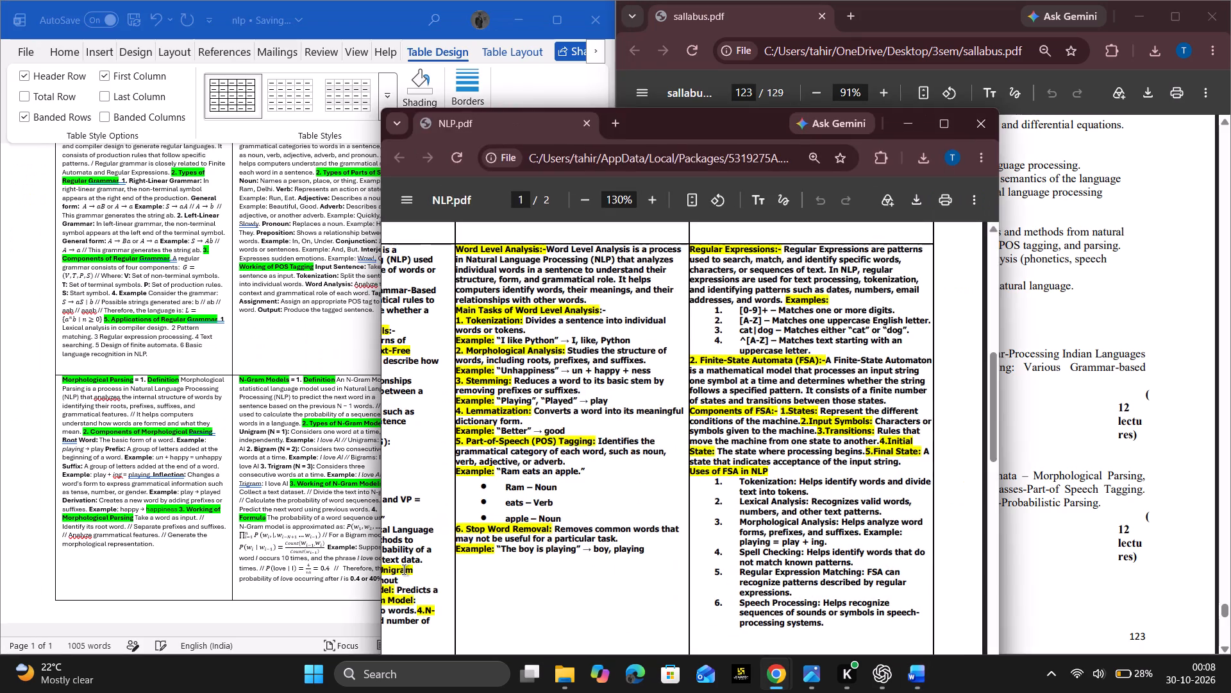
key("super+Right")
Compare the topic sections on page 2 of NLP.pdf with the contents of the nlp document's table.
scroll(719, 420, "down", 7)
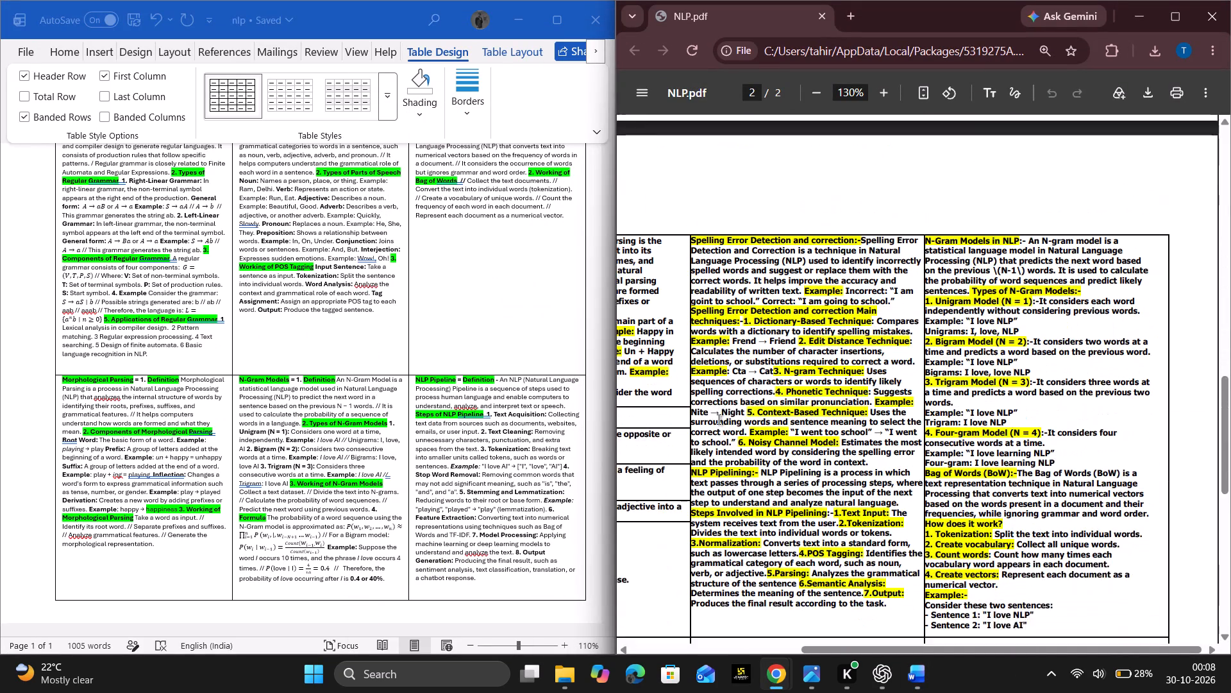
scroll(719, 420, "down", 1)
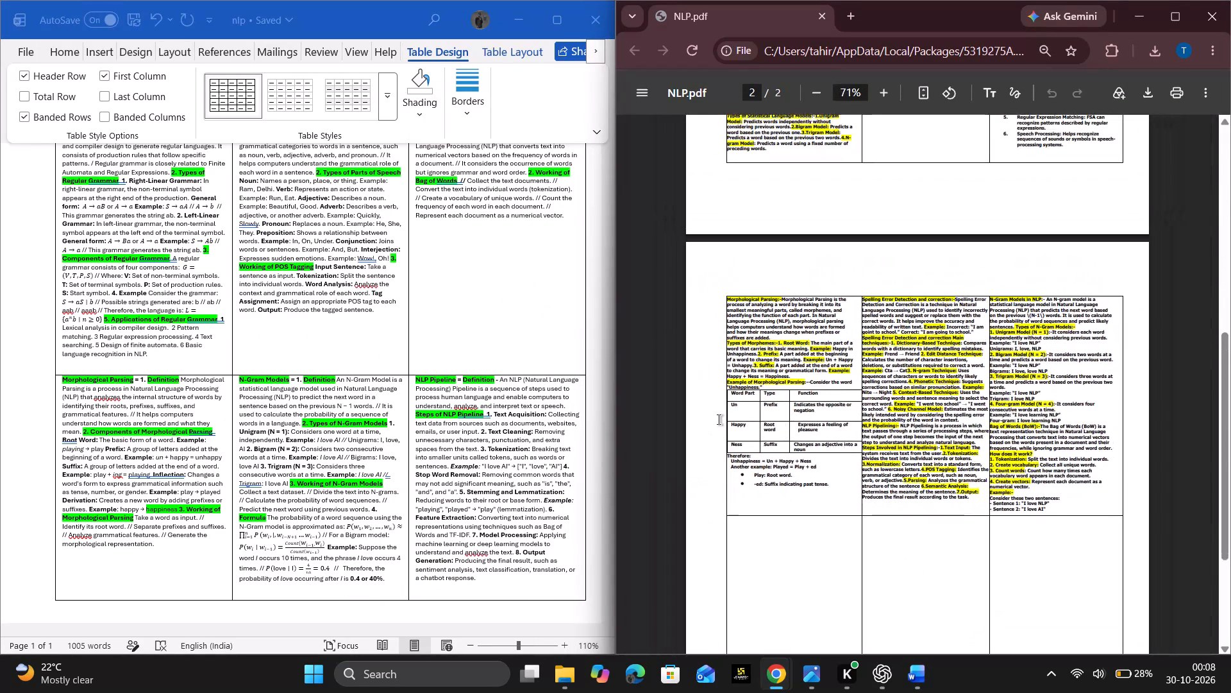
scroll(719, 420, "down", 1)
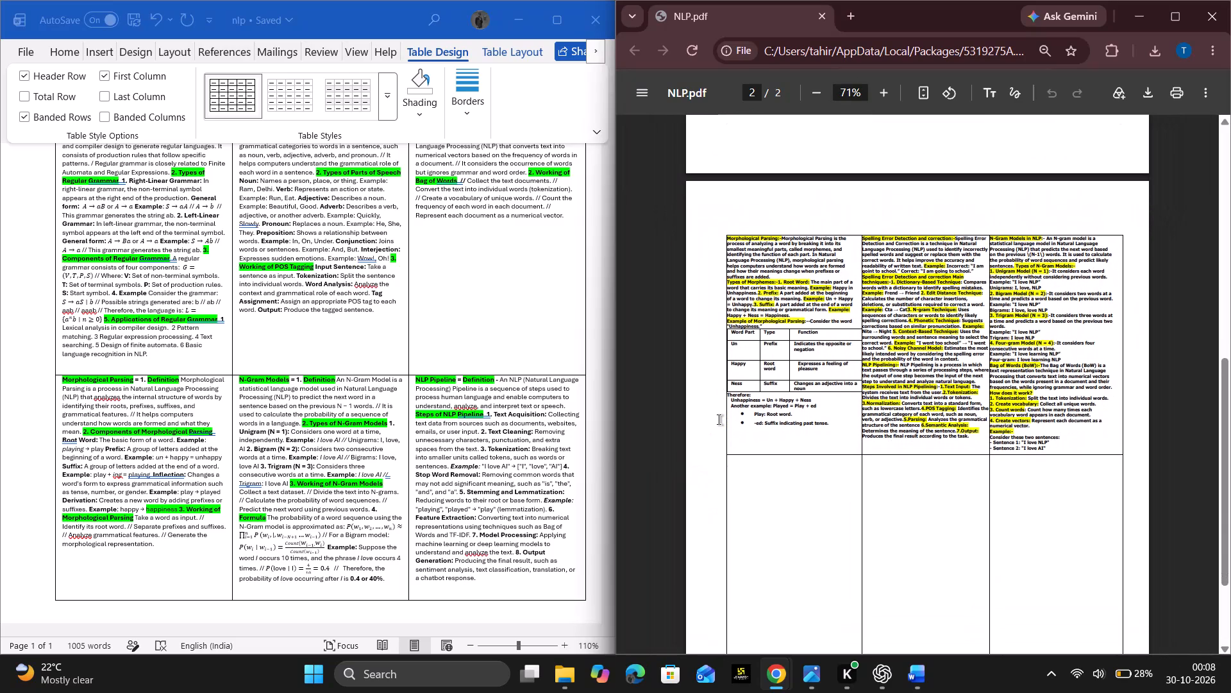
scroll(464, 440, "down", 3)
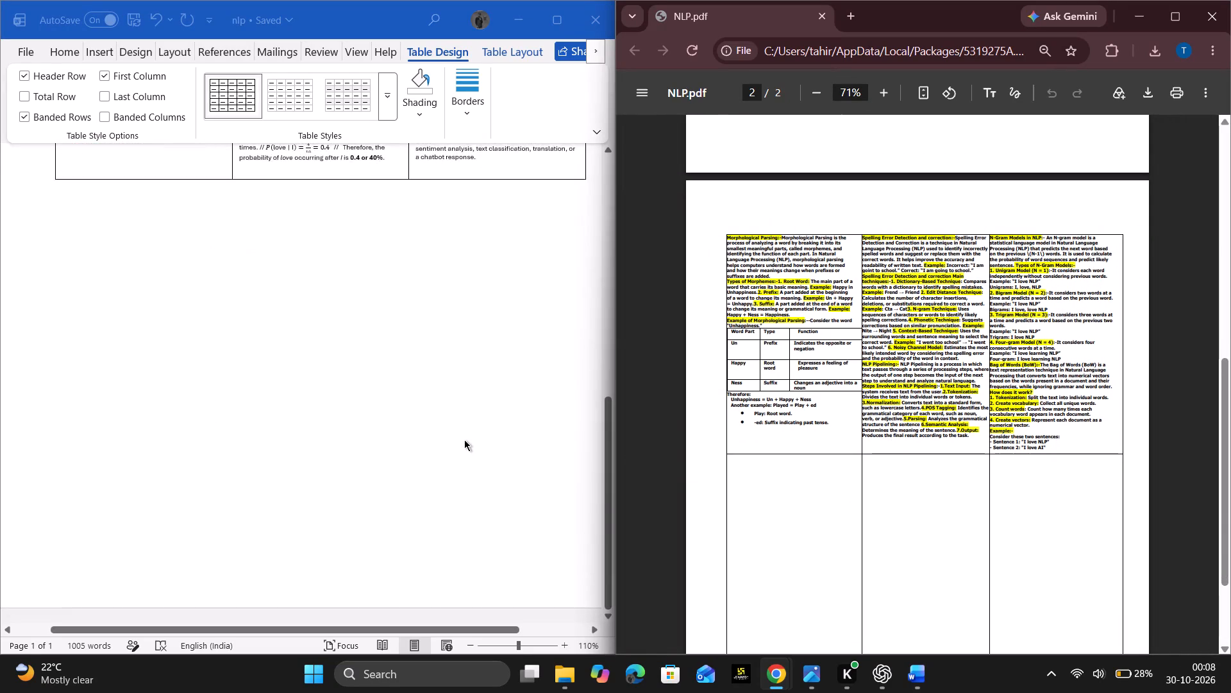
scroll(464, 440, "down", 4, "ctrl")
scroll(464, 440, "up", 2)
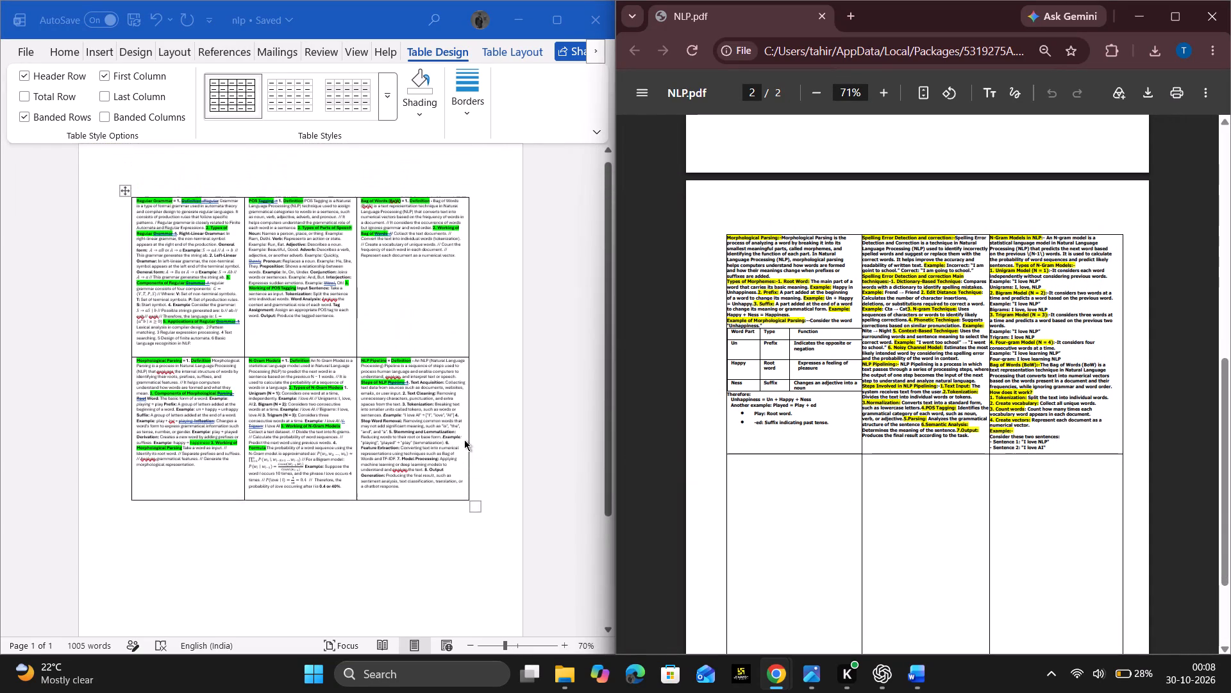
scroll(464, 440, "up", 1)
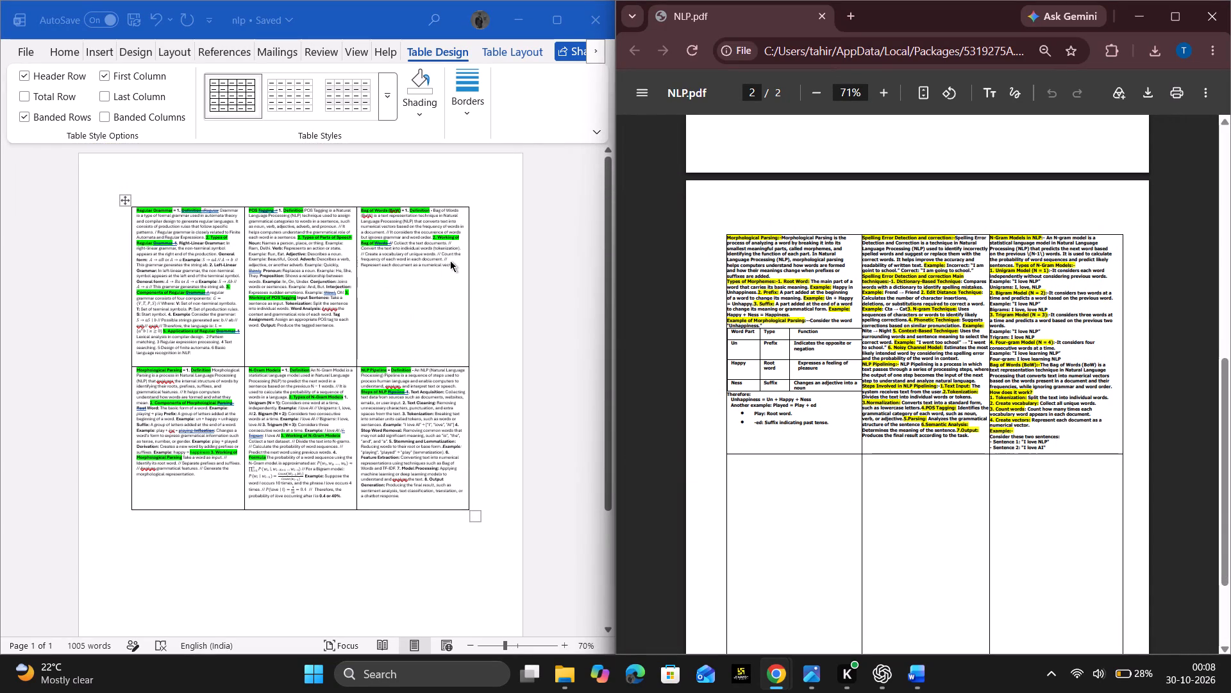
Move the Bag of Words section from the first row's third cell to below the POS Tagging text in the second cell.
left_click(453, 261)
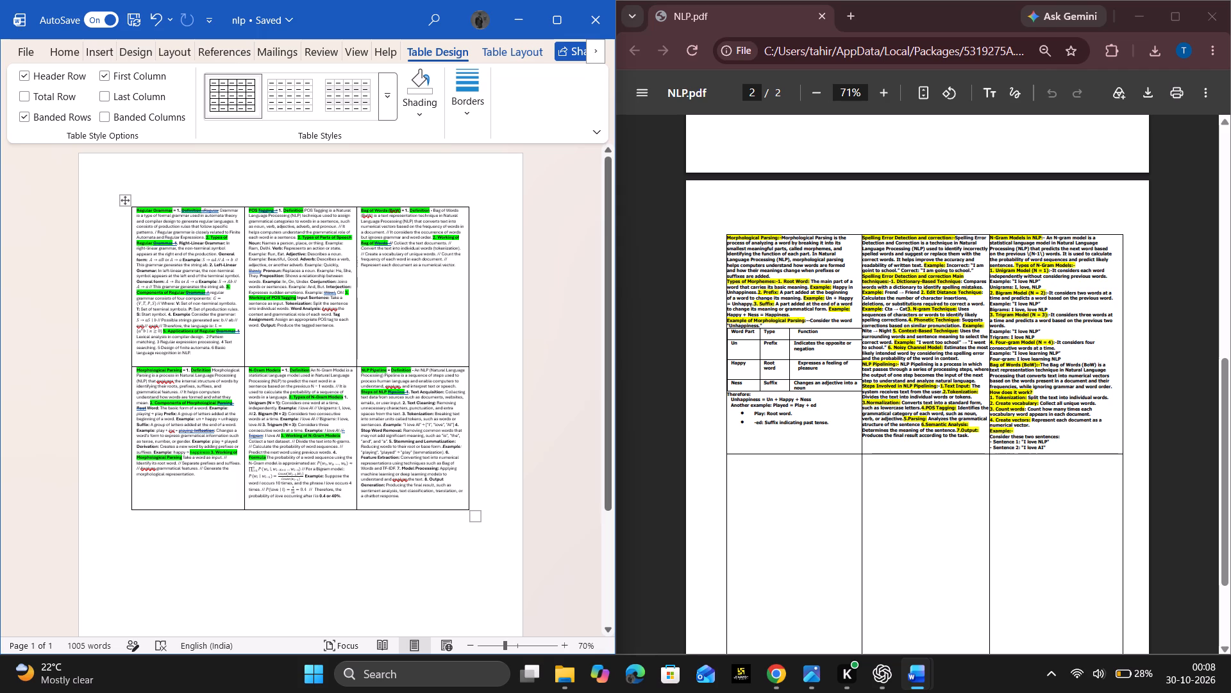
left_click(461, 267)
left_click_drag(461, 267, 355, 240)
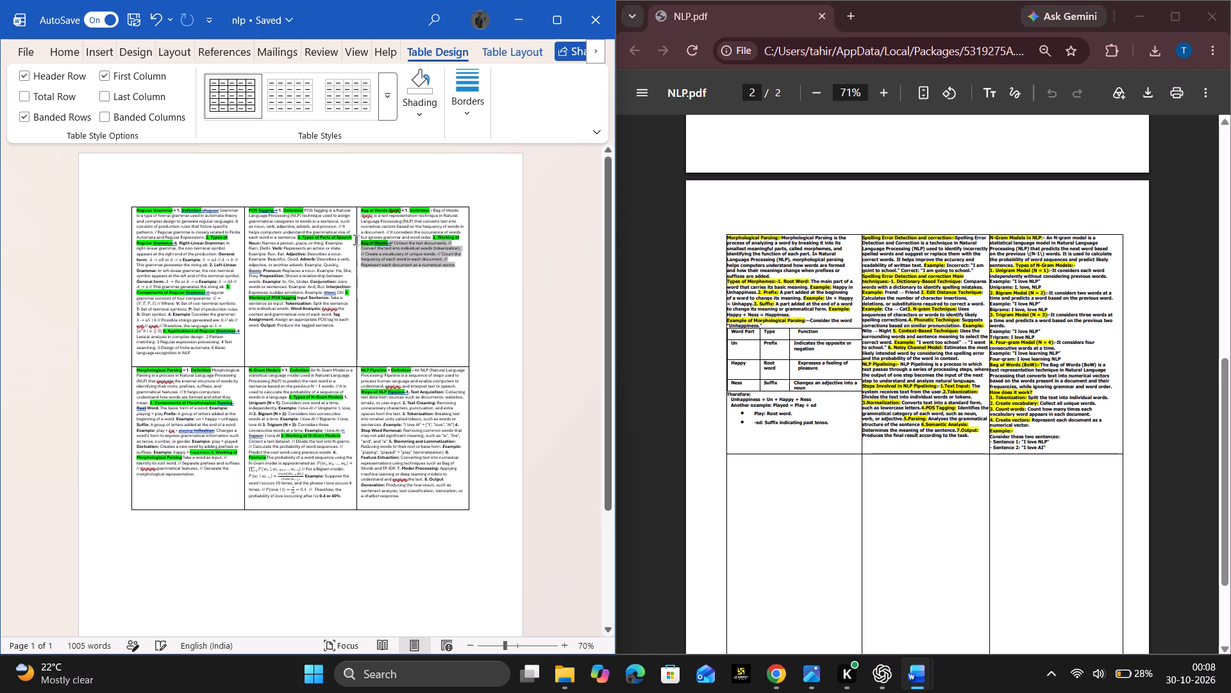
left_click_drag(355, 240, 384, 229)
left_click(384, 229)
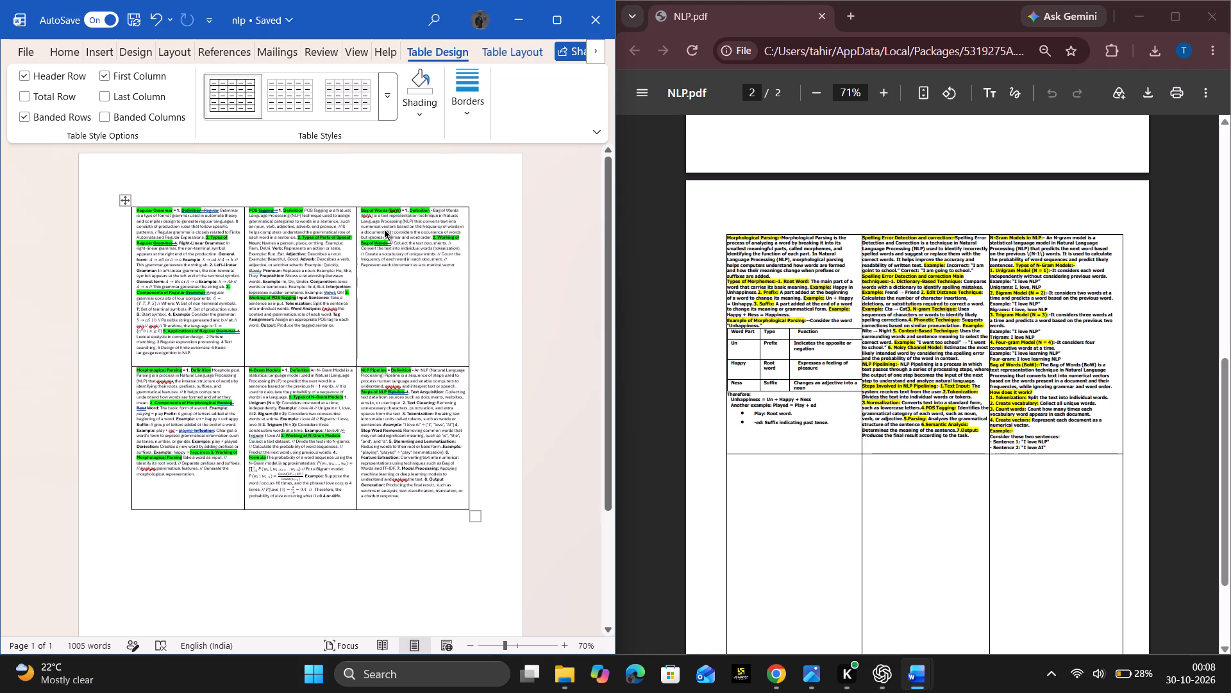
scroll(384, 229, "up", 4, "ctrl")
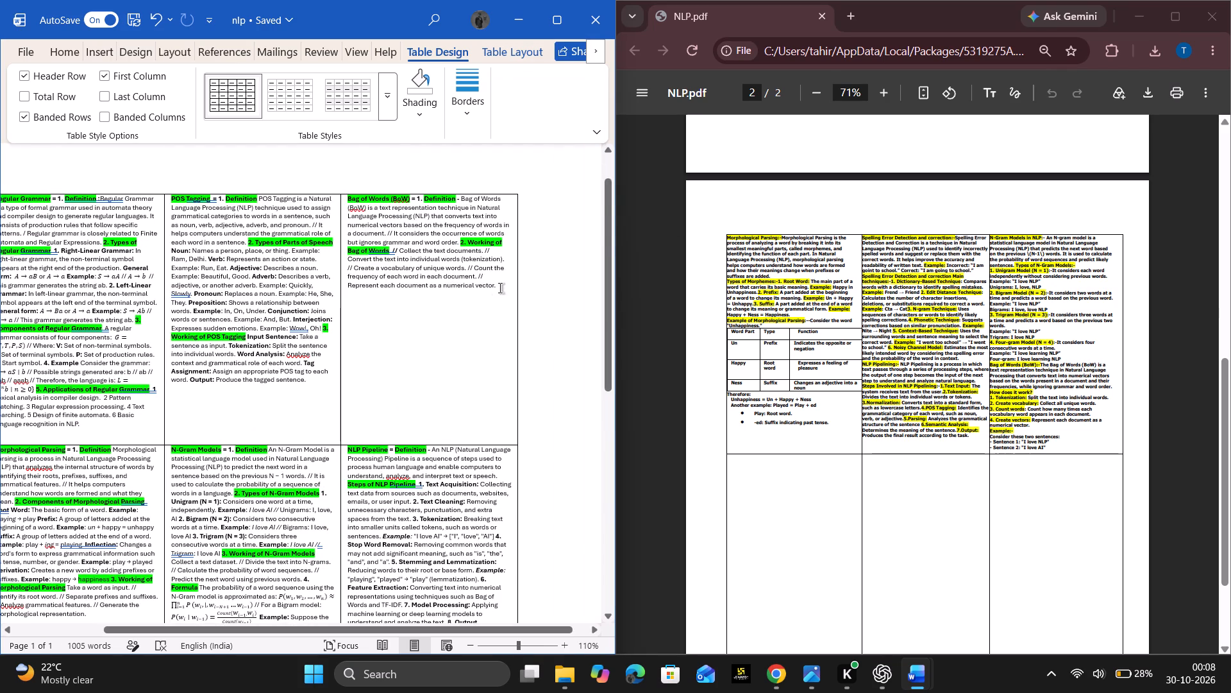
left_click_drag(500, 288, 353, 201)
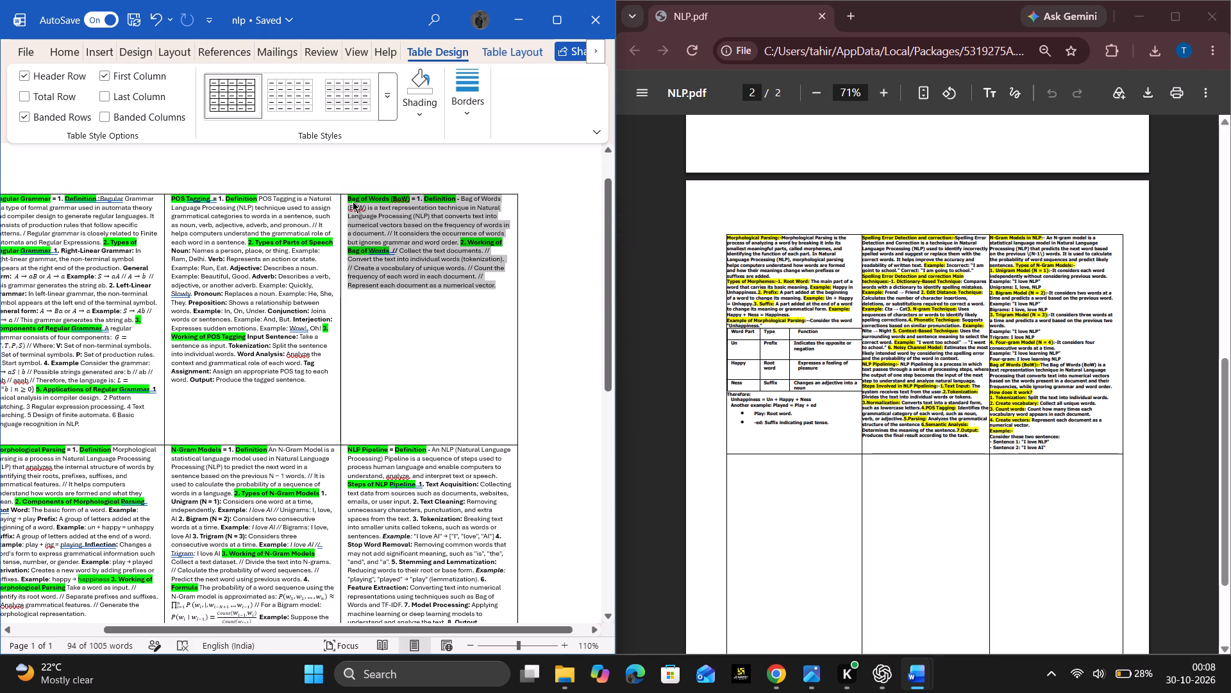
key("ctrl+x")
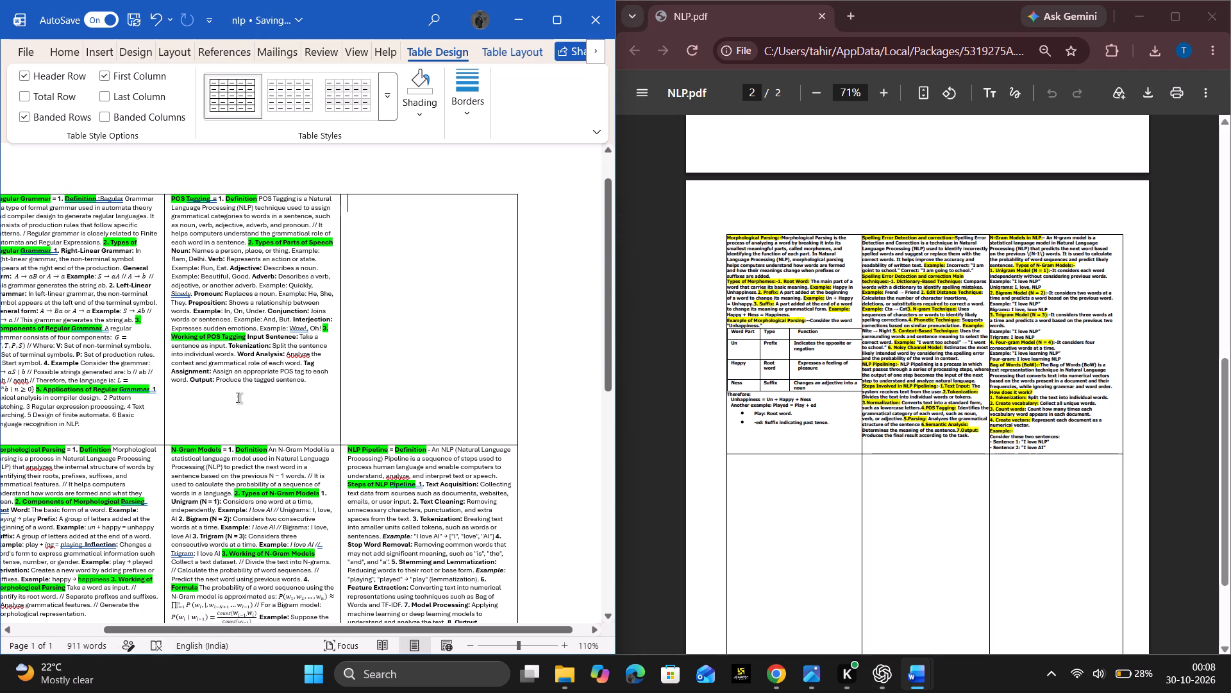
left_click(238, 398)
key("Return")
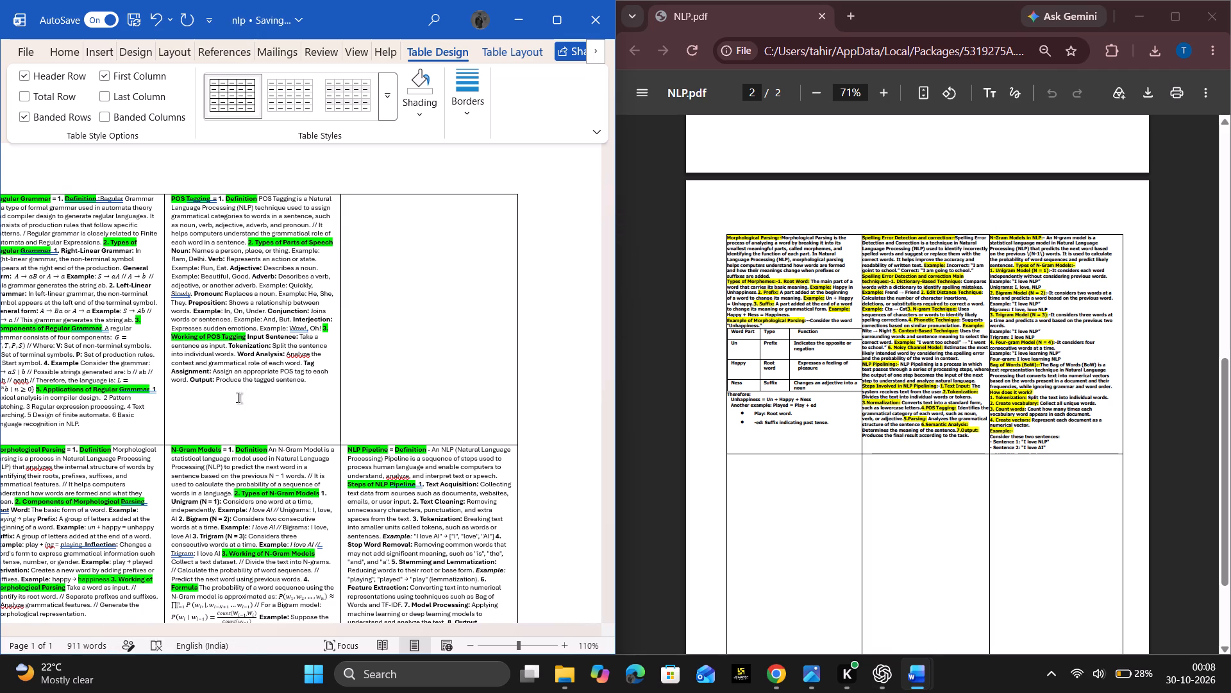
key("ctrl+v")
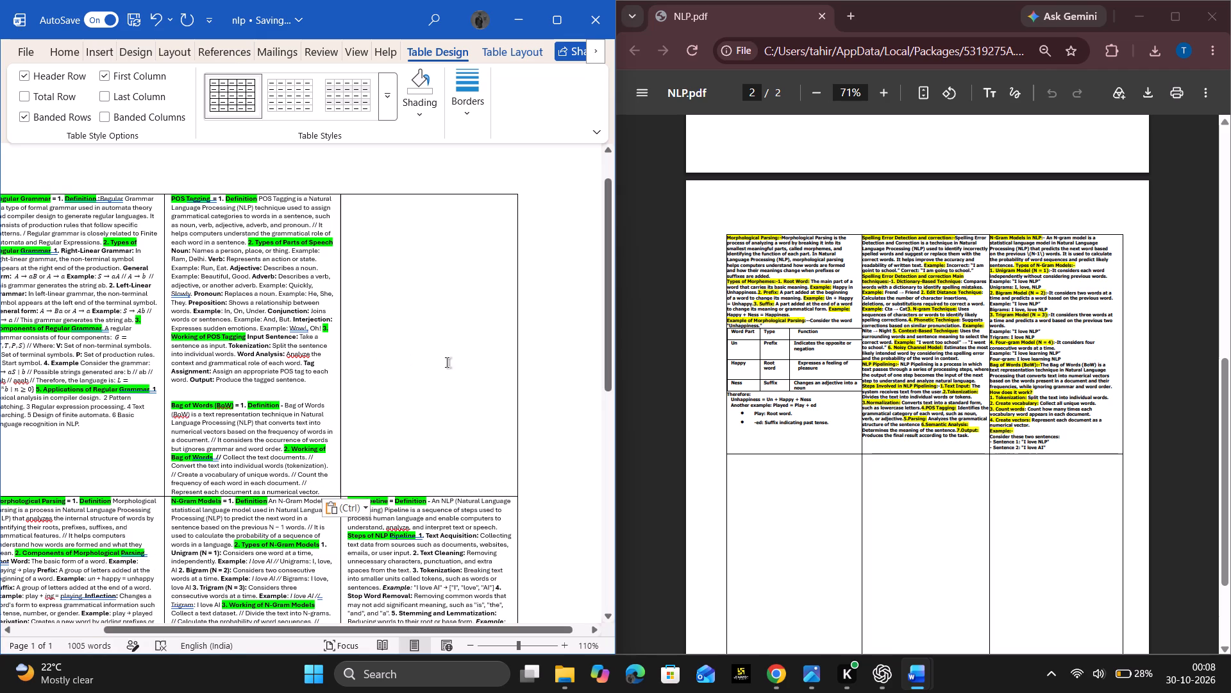
Copy the third-column text on page 2 of NLP.pdf, from the N-Gram Models in NLP heading through the "Sentence 1" example.
scroll(453, 368, "down", 3)
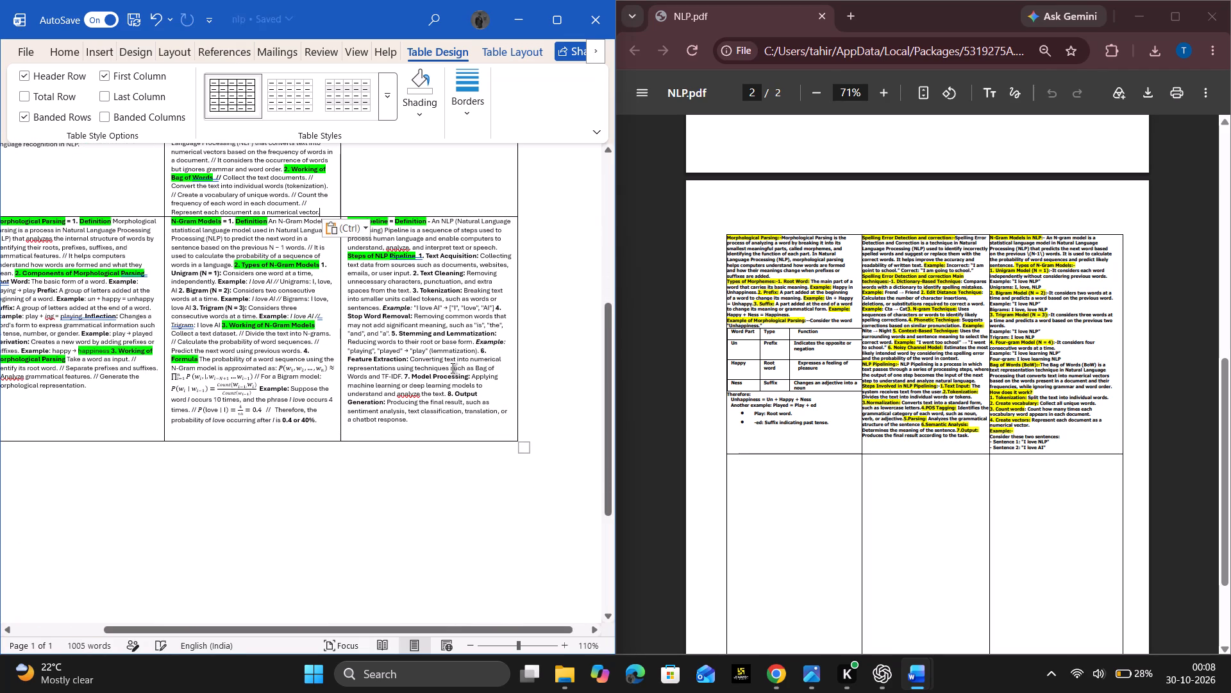
scroll(927, 380, "left", 1)
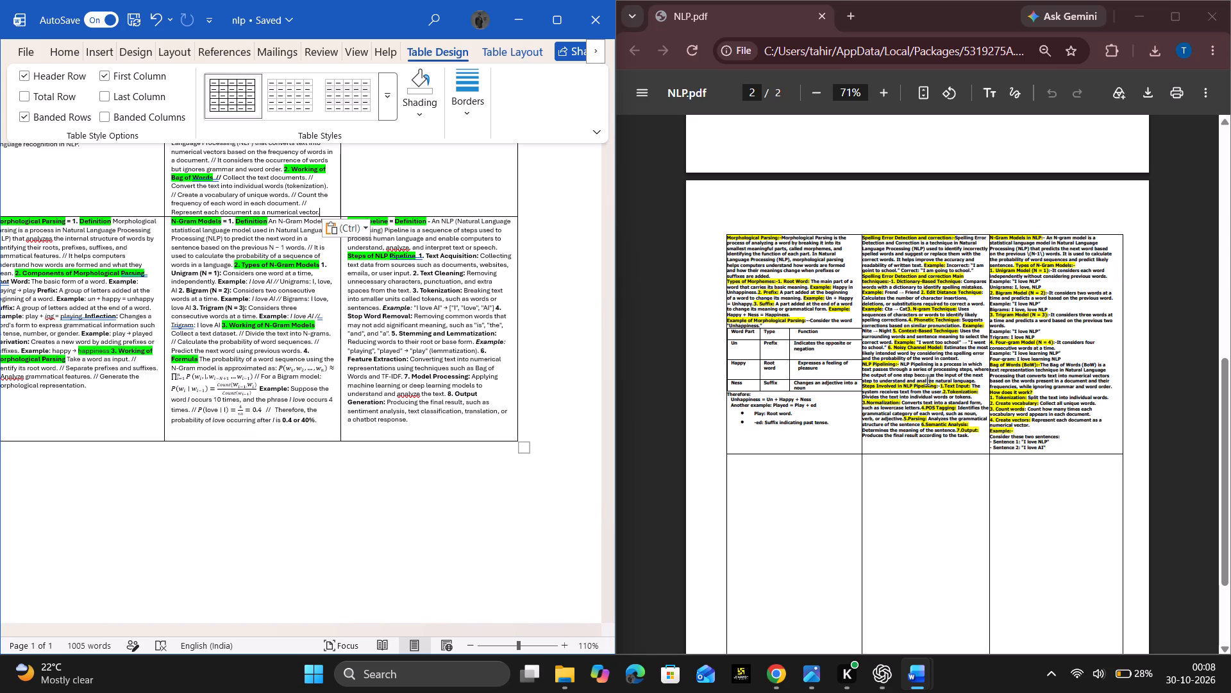
left_click(1051, 446)
left_click_drag(1049, 446, 982, 253)
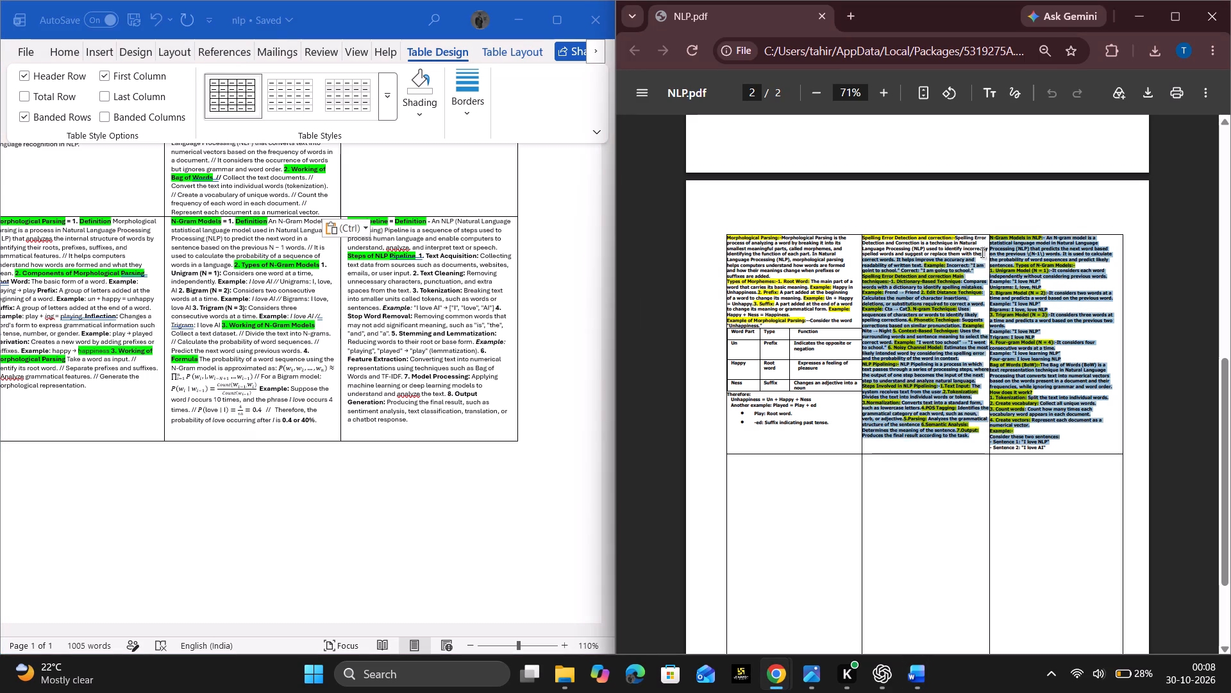
left_click_drag(982, 253, 989, 236)
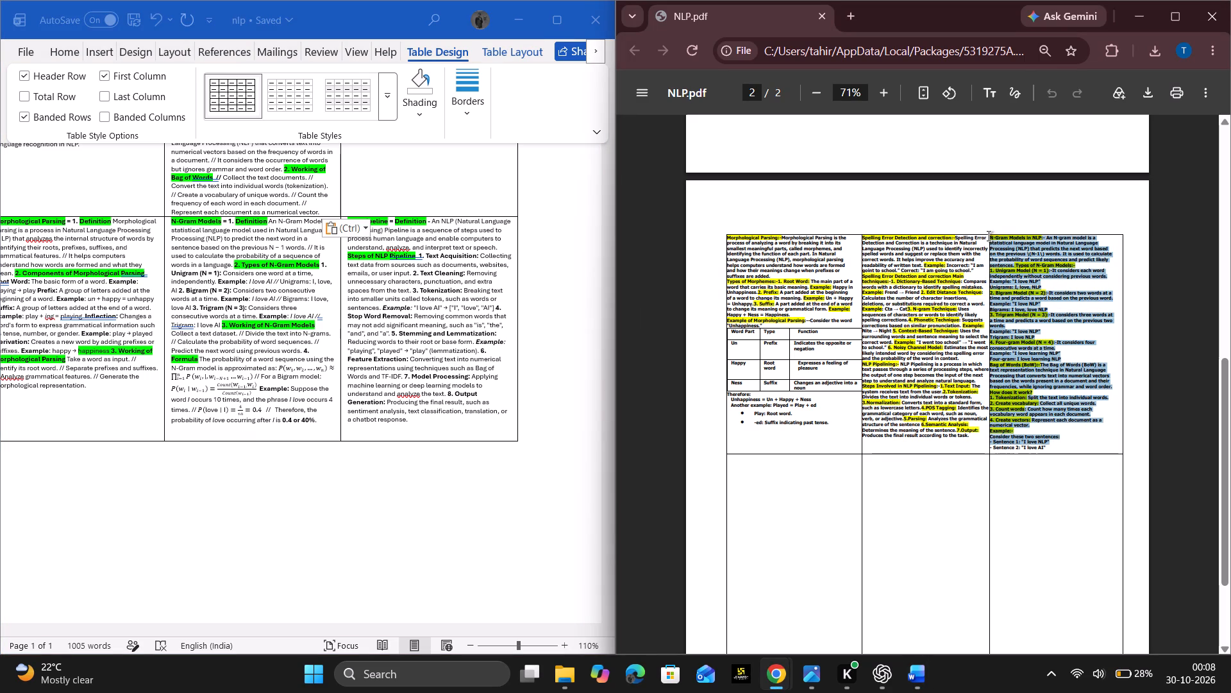
key("ctrl+c")
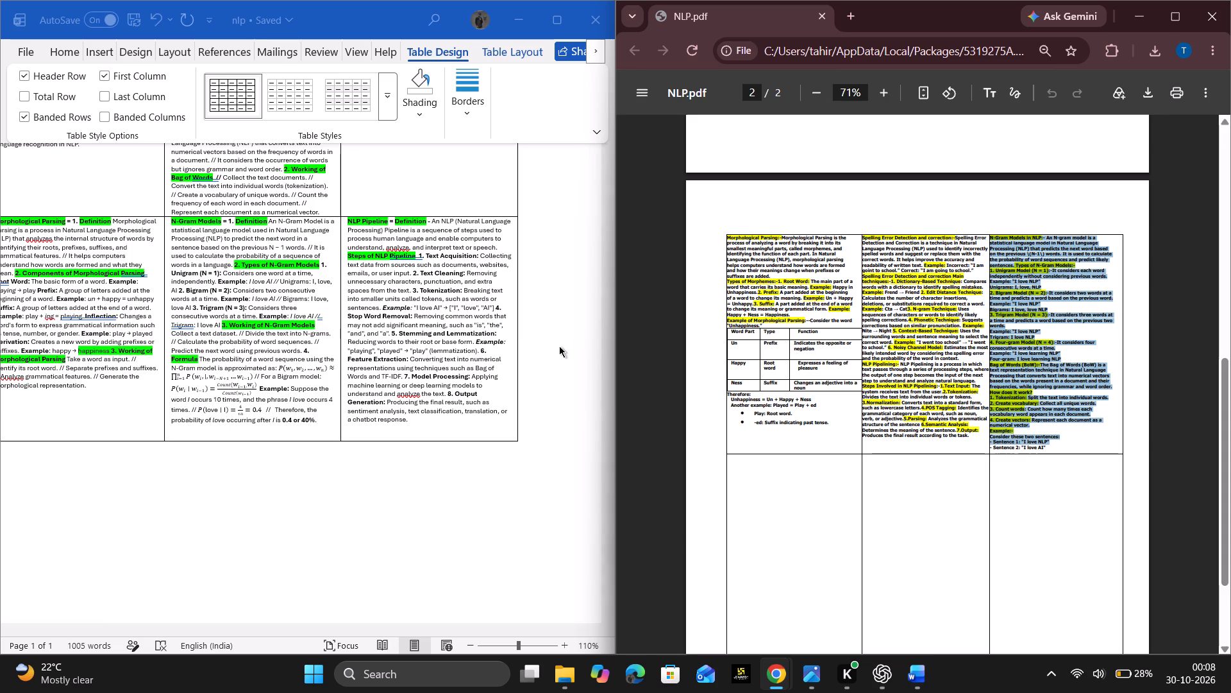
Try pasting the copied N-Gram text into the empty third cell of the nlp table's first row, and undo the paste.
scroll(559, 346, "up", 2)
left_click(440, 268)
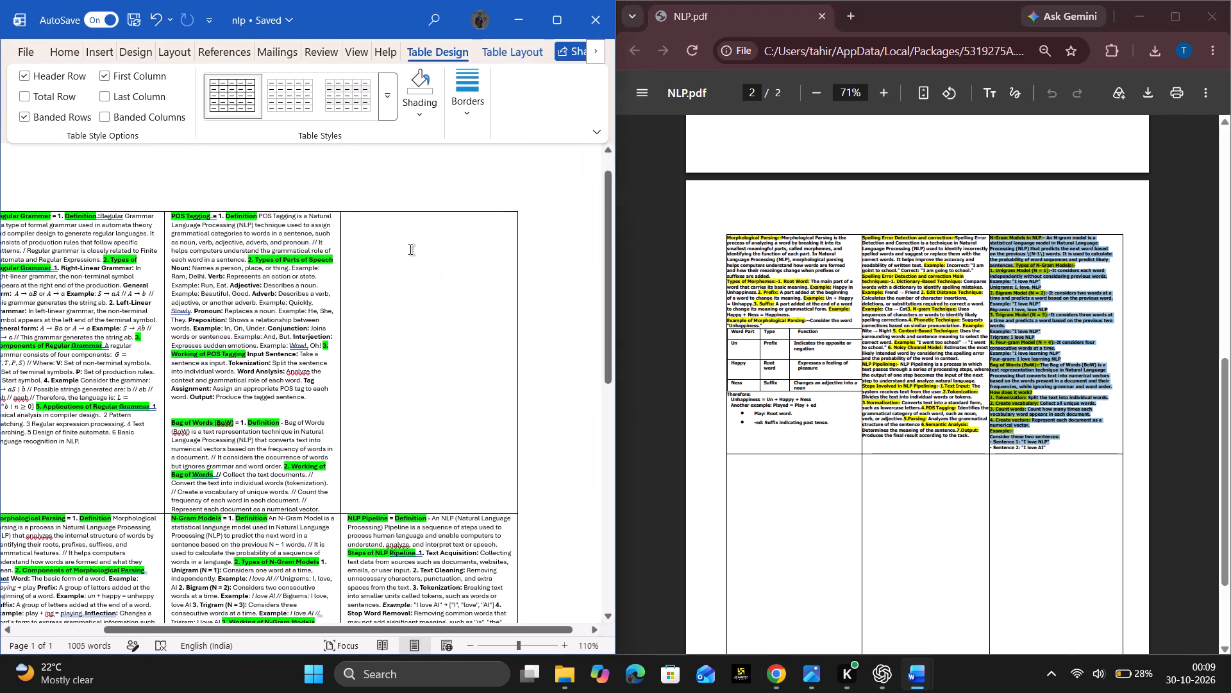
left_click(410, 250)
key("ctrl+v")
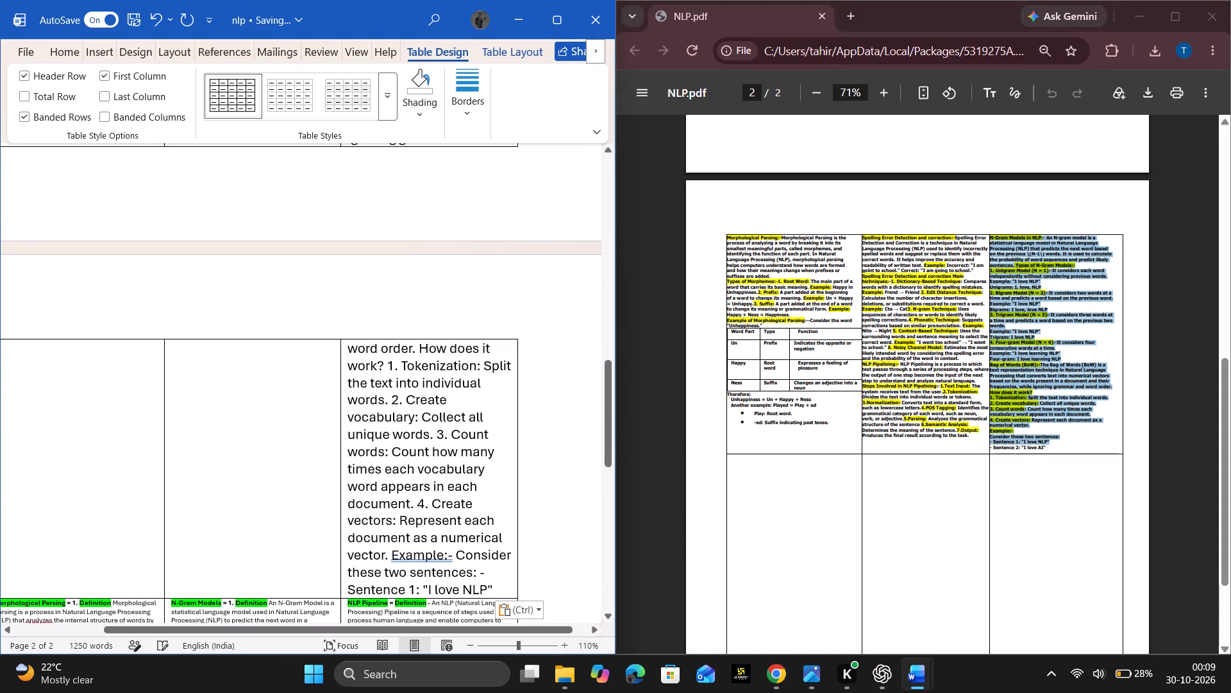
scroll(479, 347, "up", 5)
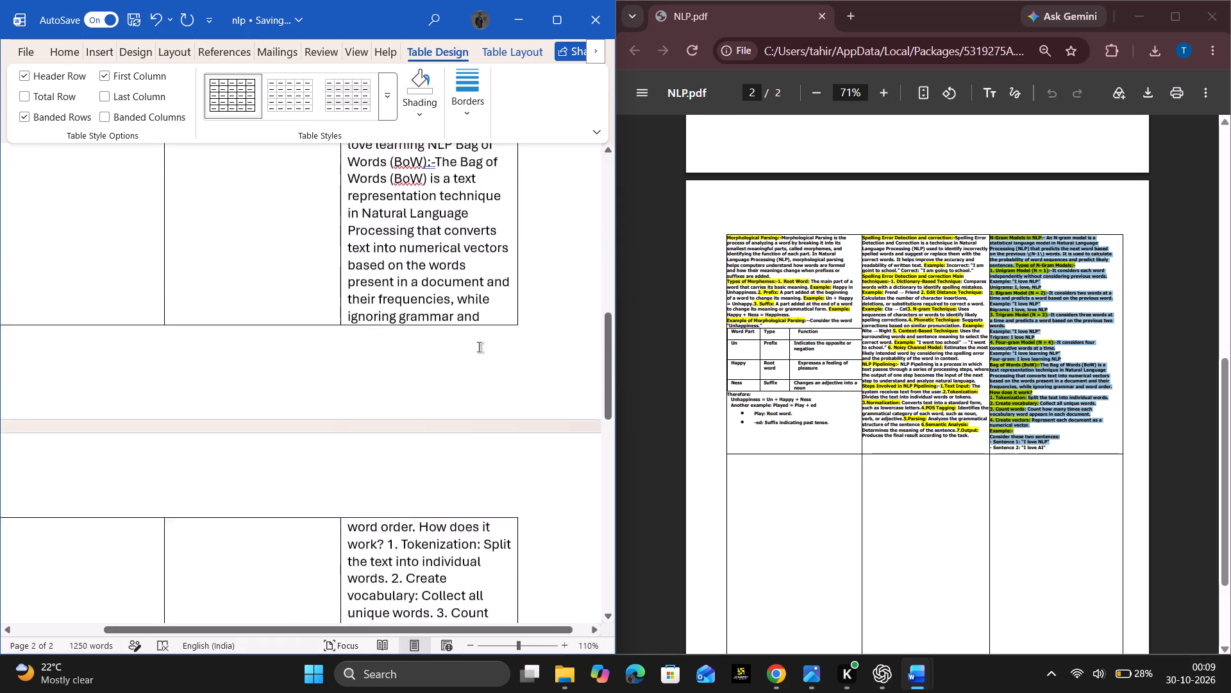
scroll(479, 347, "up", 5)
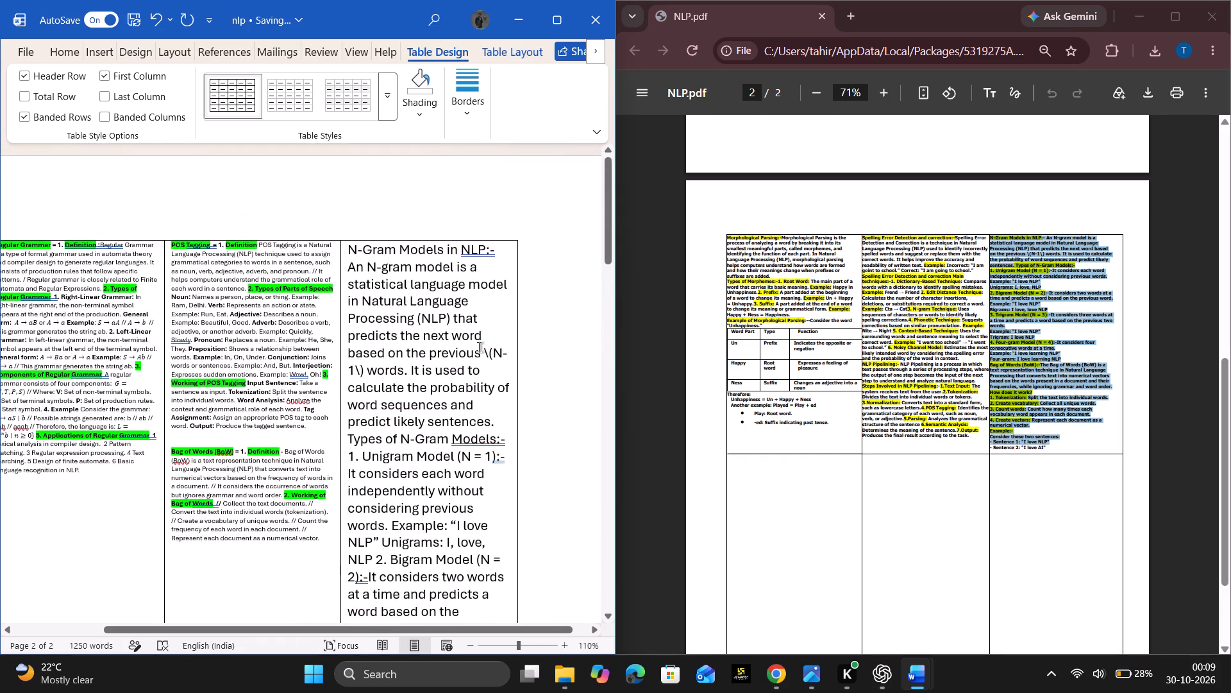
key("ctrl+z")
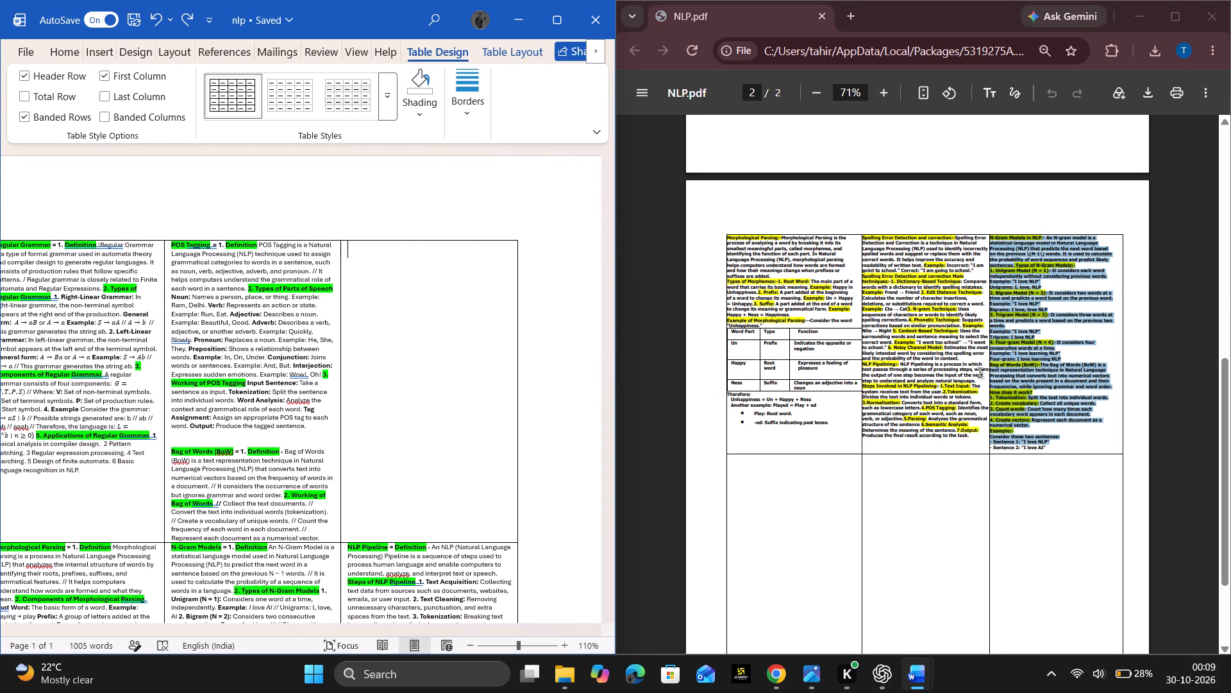
Paste the copied N-Gram and Bag of Words text at font size 6 into the empty third cell of the first row.
scroll(980, 373, "left", 4)
scroll(980, 373, "up", 1)
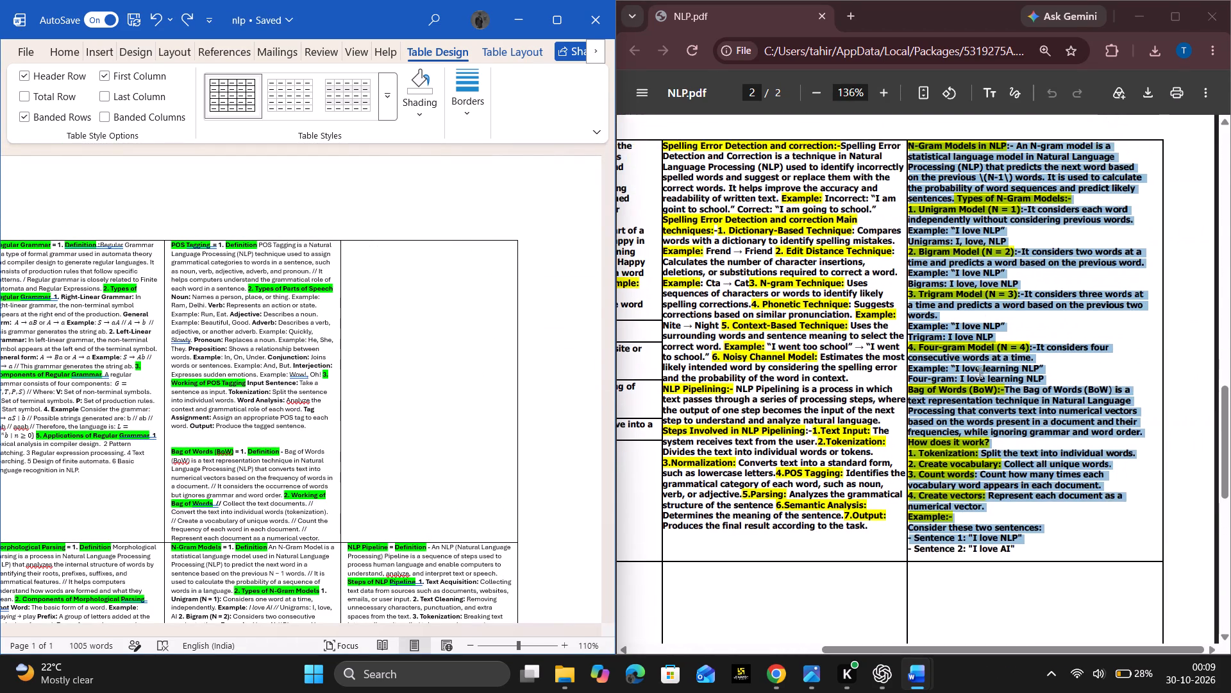
scroll(980, 373, "up", 1)
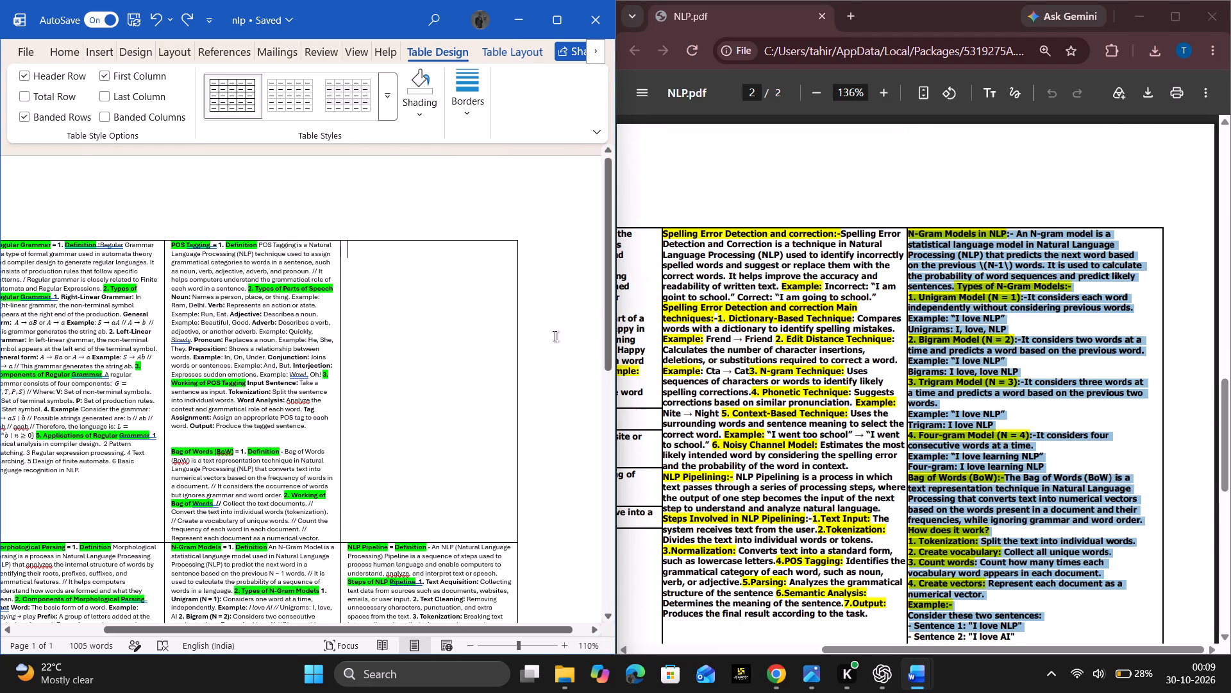
left_click(96, 55)
left_click(67, 55)
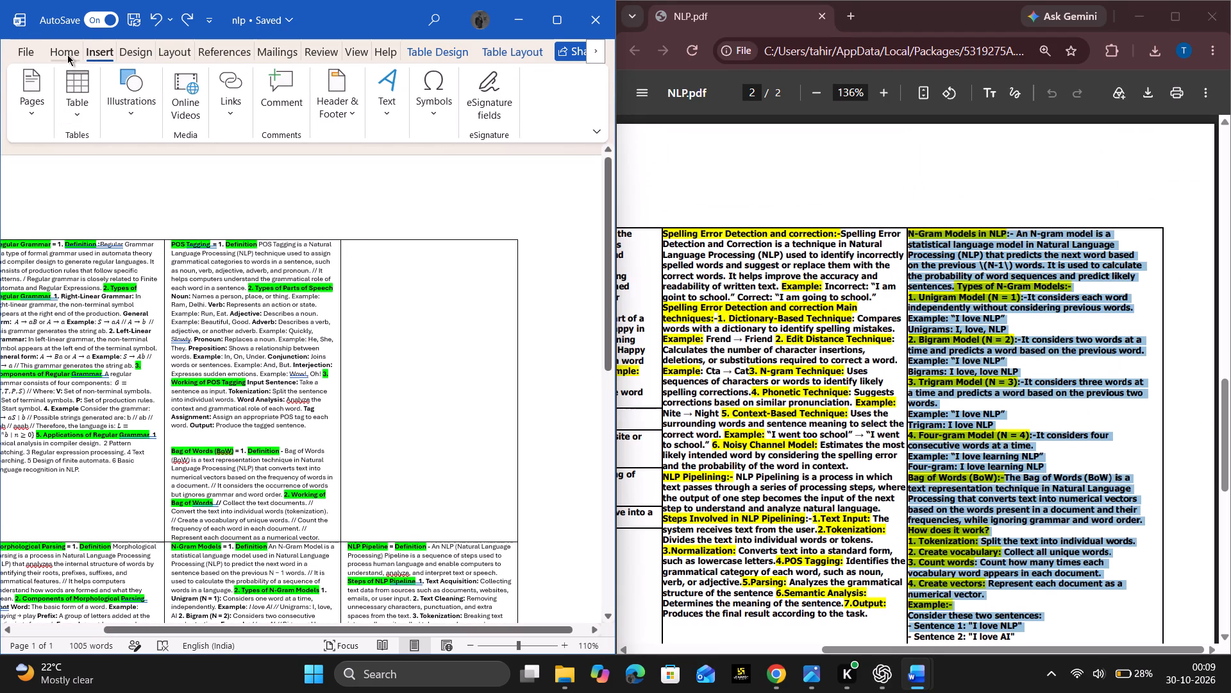
left_click(230, 75)
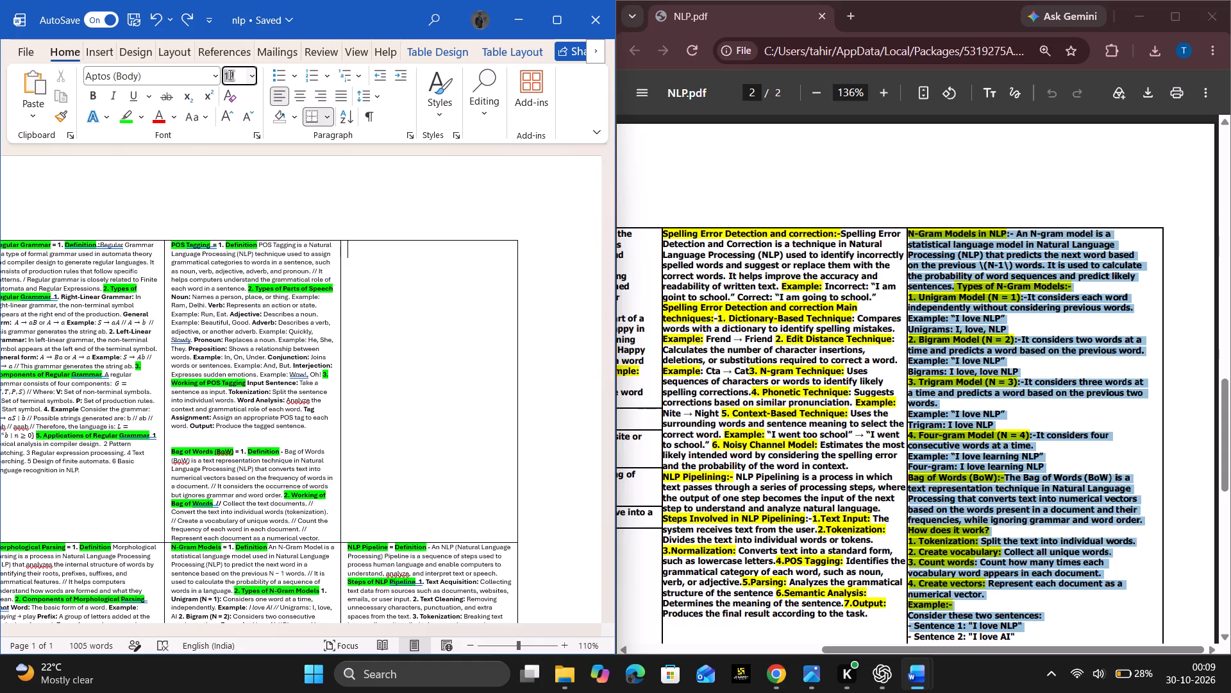
key("6")
key("Return")
left_click(399, 272)
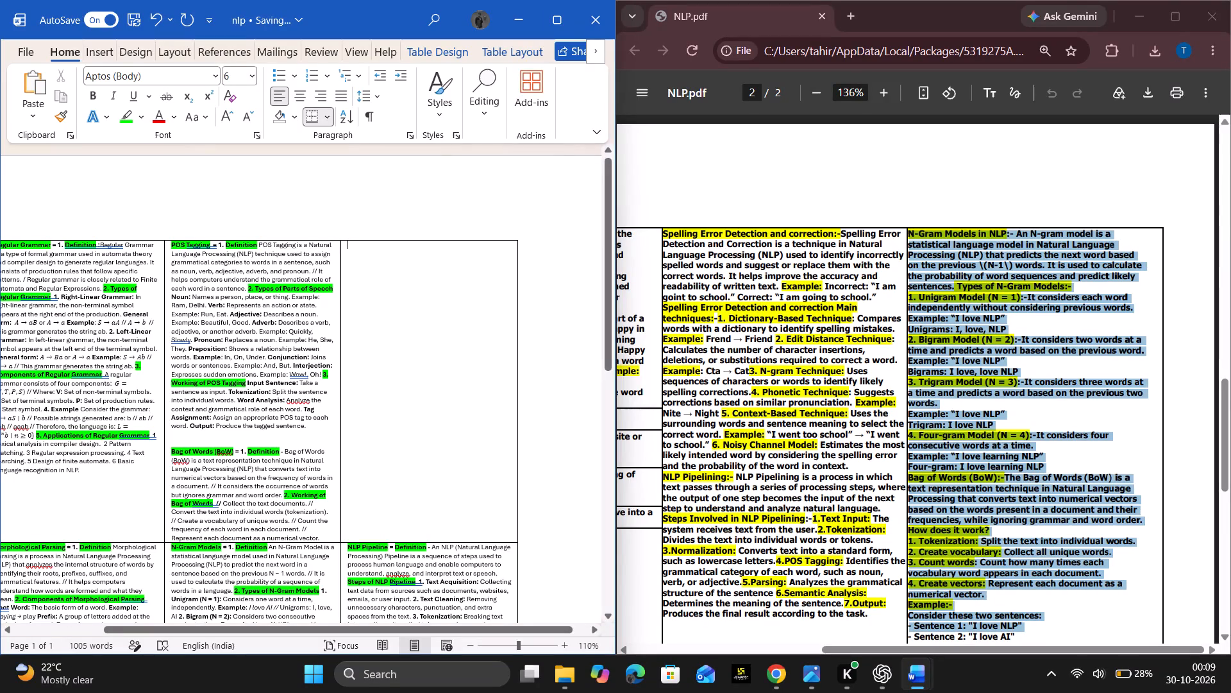
key("ctrl+v")
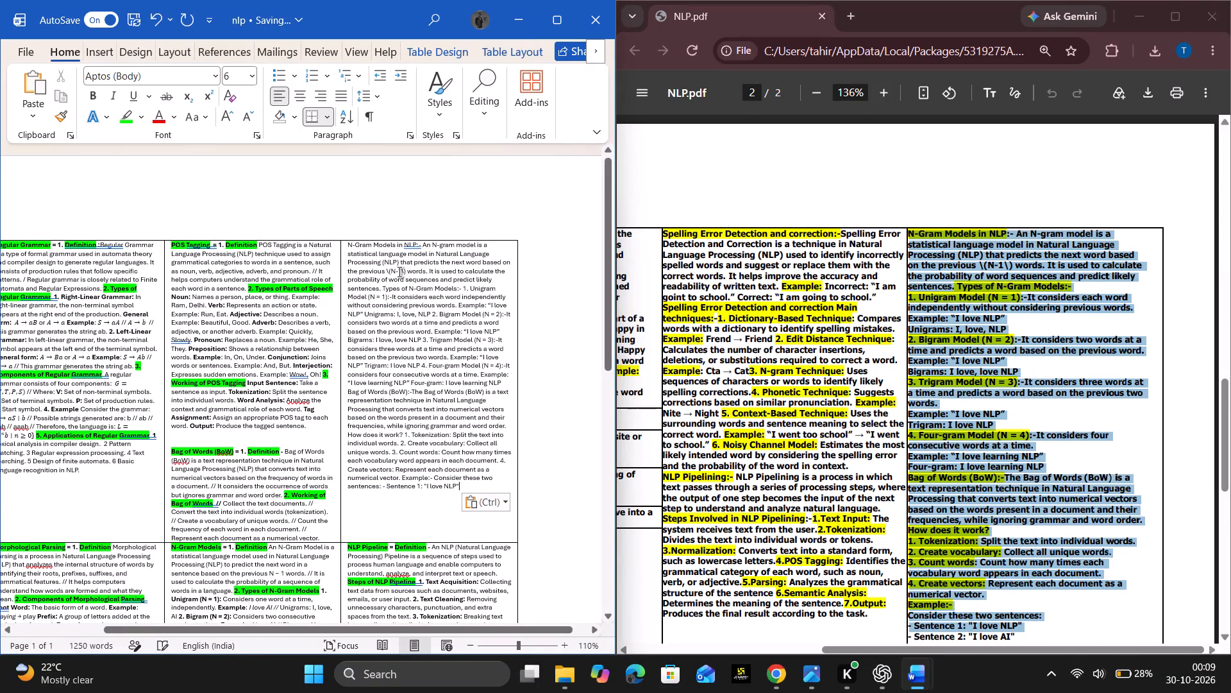
Make the "N-Gram Models in NLP:-" heading in the pasted text bold with green highlighting.
scroll(385, 268, "up", 7, "ctrl")
scroll(385, 268, "up", 1)
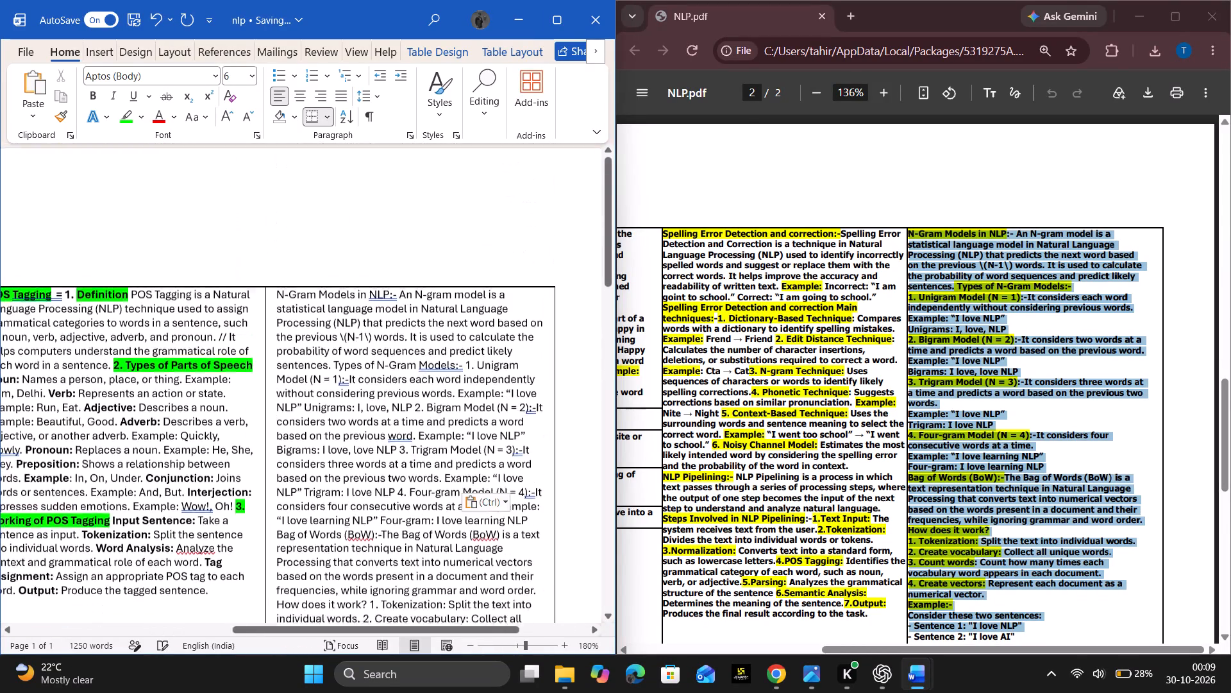
scroll(385, 268, "up", 1)
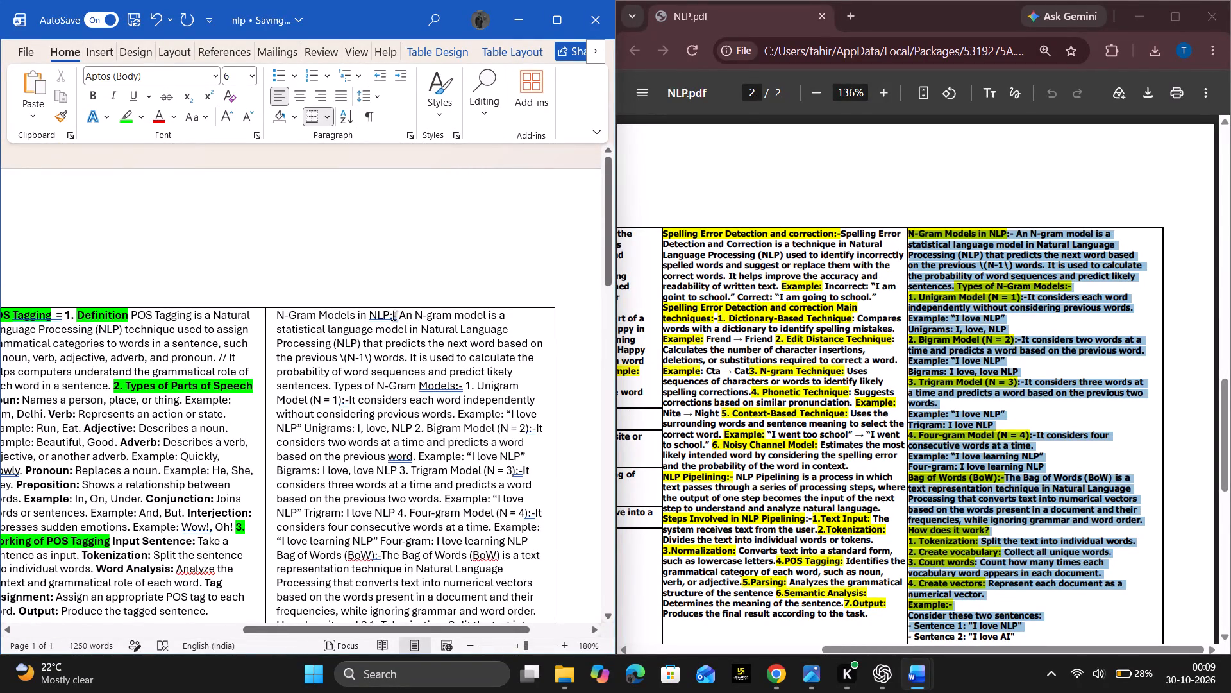
left_click_drag(393, 316, 276, 314)
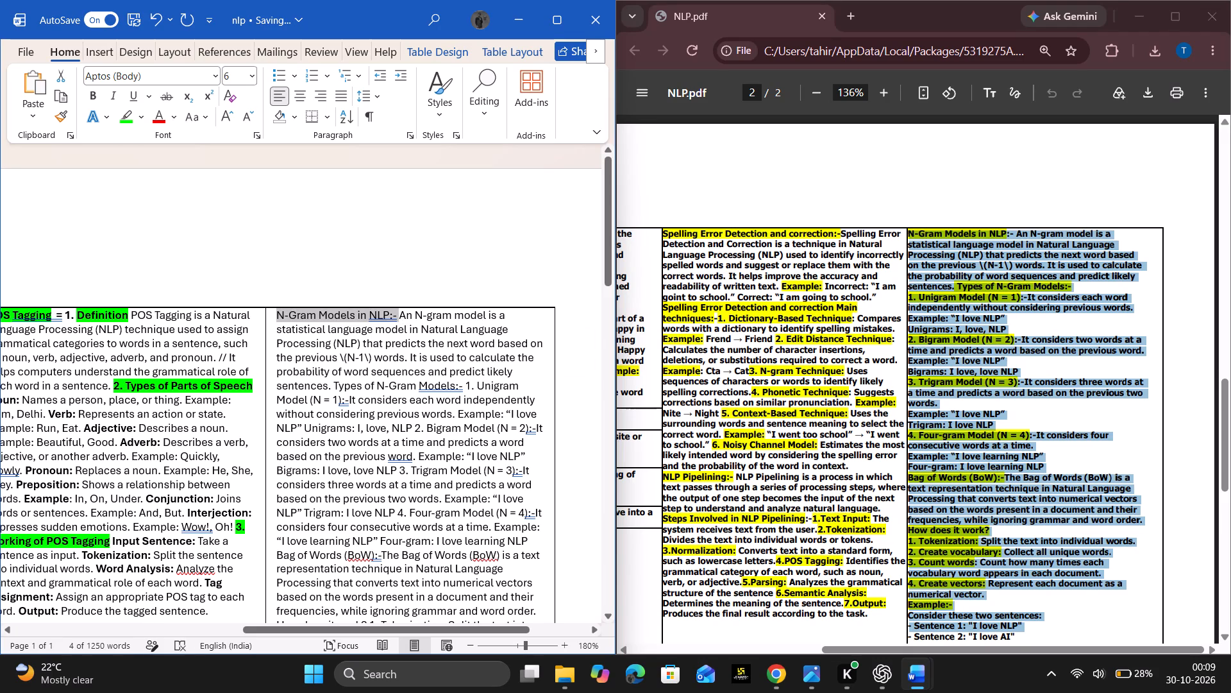
key("ctrl+b")
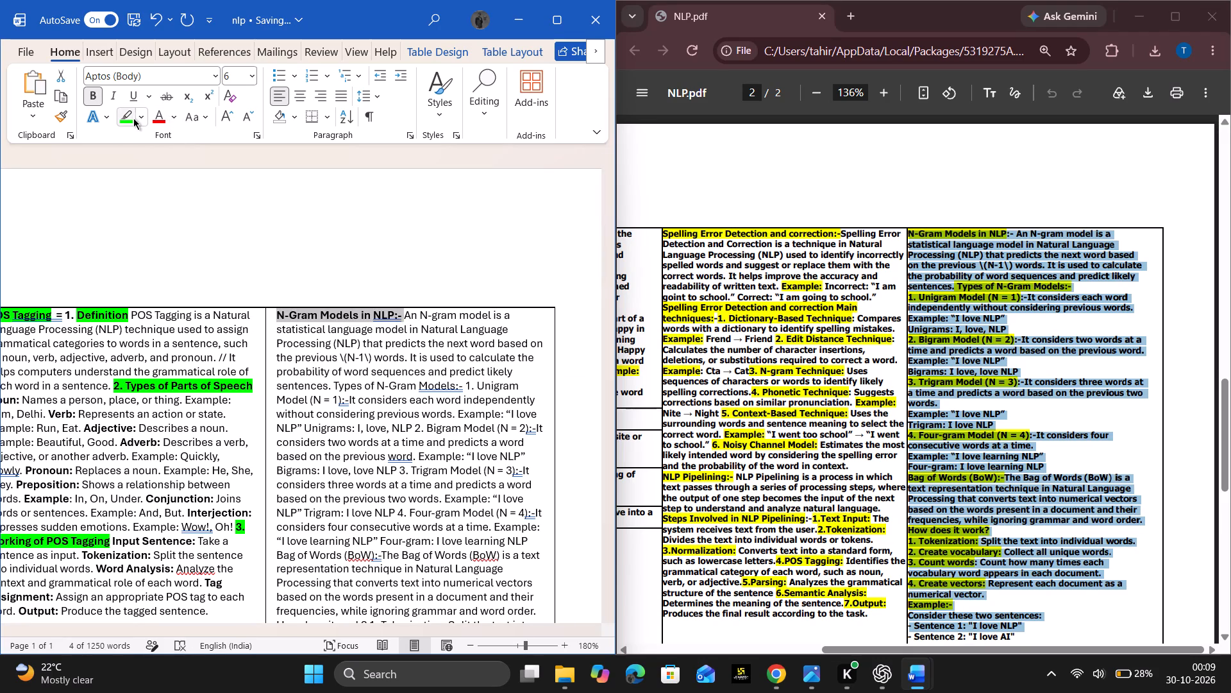
left_click(129, 117)
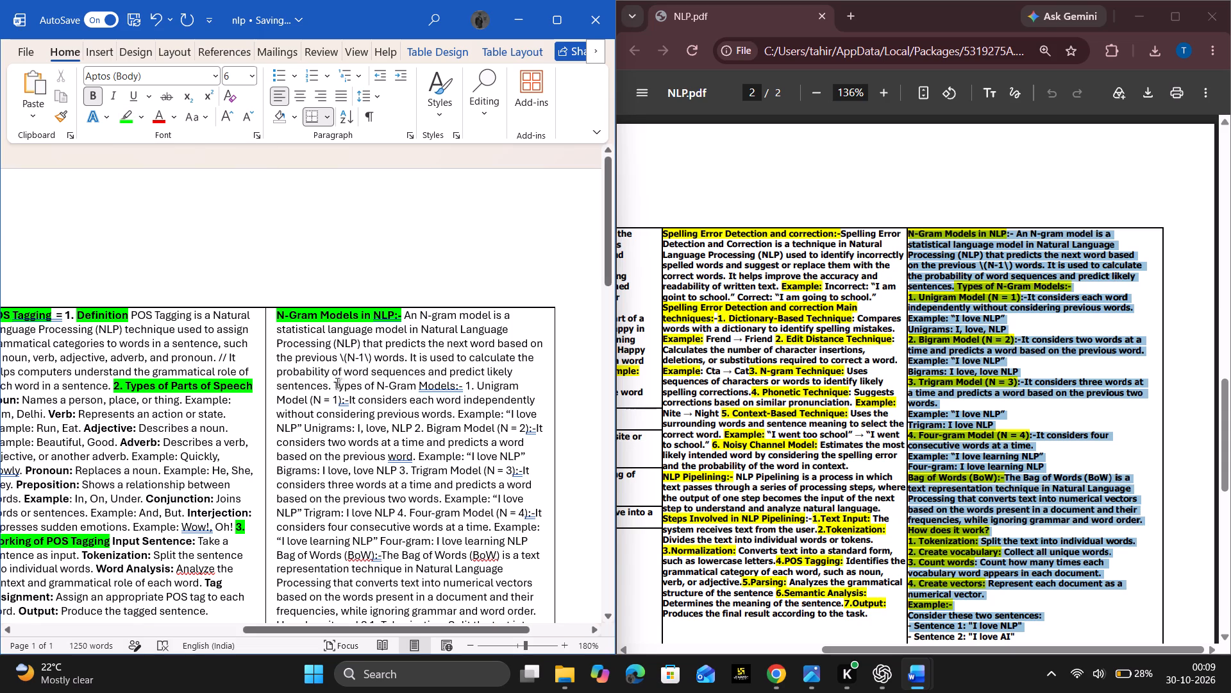
Highlight "Types of N-Gram Models:- 1. Unigram Model (N = 1):-" in green in the third cell of the first row.
left_click_drag(334, 384, 335, 384)
left_click_drag(335, 384, 348, 399)
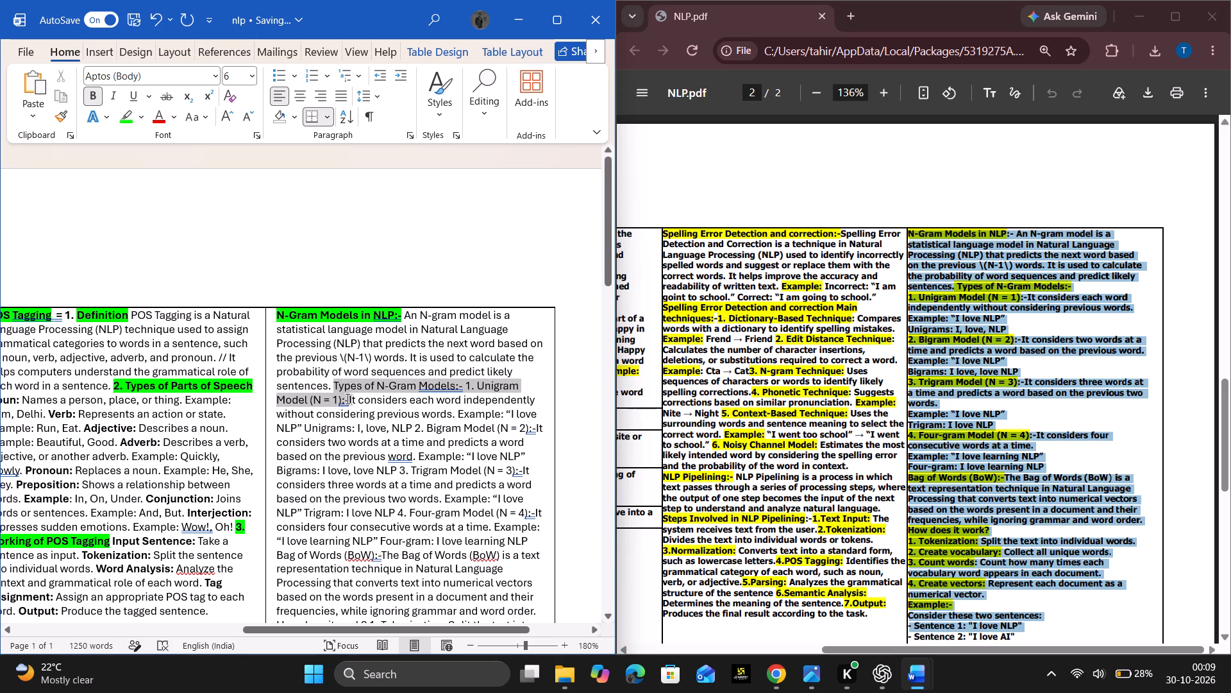
left_click_drag(348, 399, 348, 400)
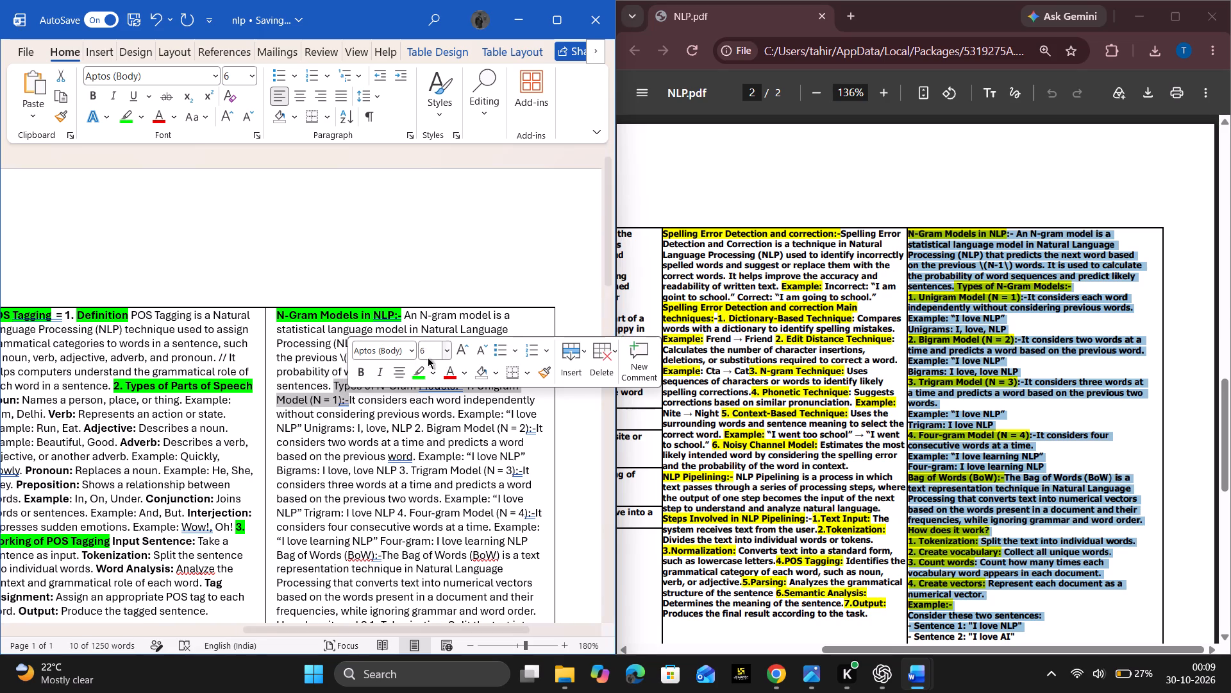
left_click(424, 381)
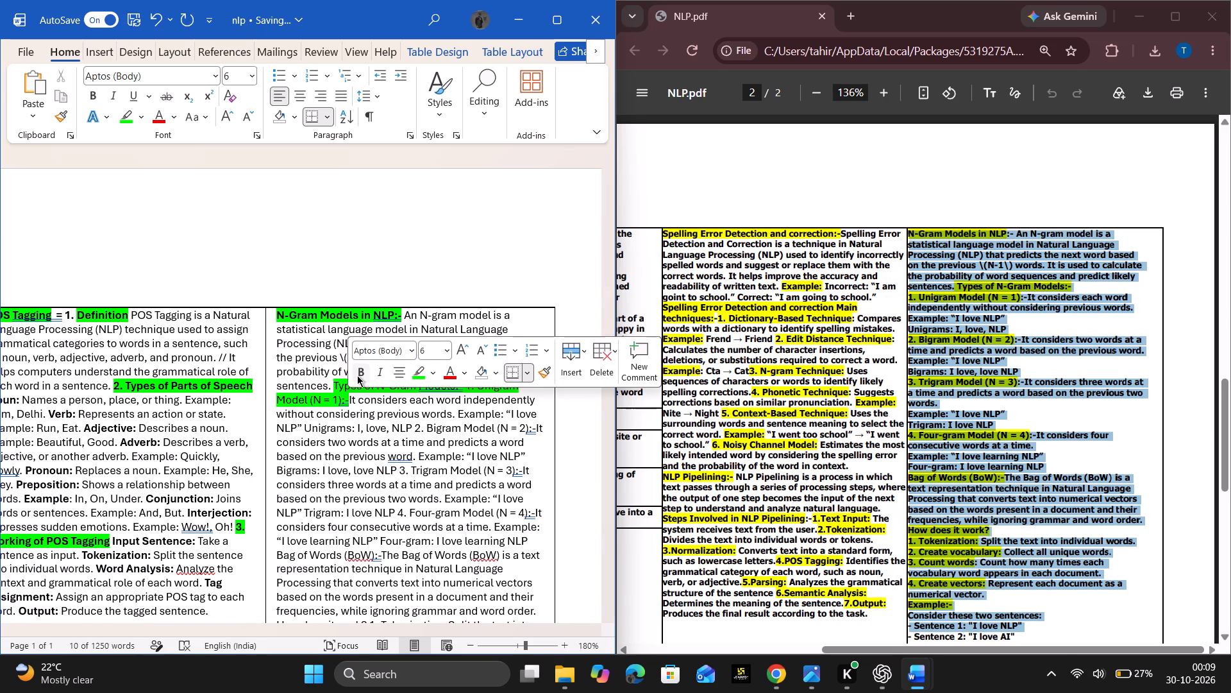
left_click(357, 375)
left_click(364, 397)
Make the "Bigram Model (N = 2):-" heading in the N-Gram text bold with green highlighting.
scroll(364, 397, "down", 1)
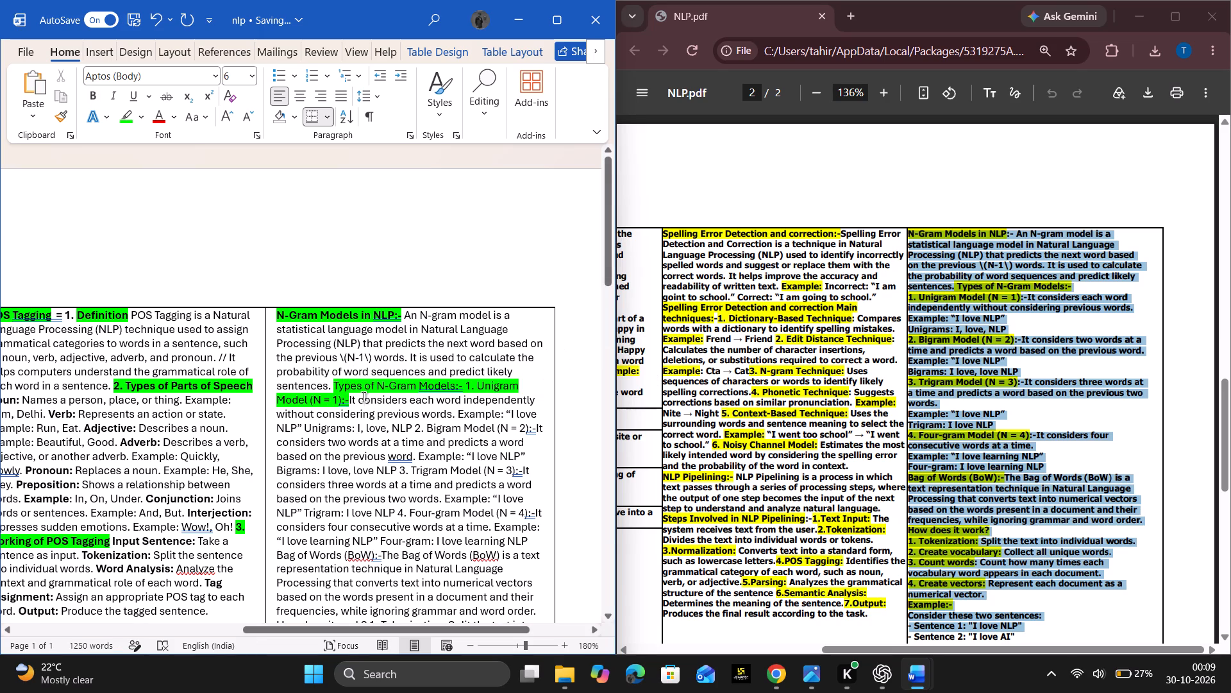
scroll(364, 397, "down", 1)
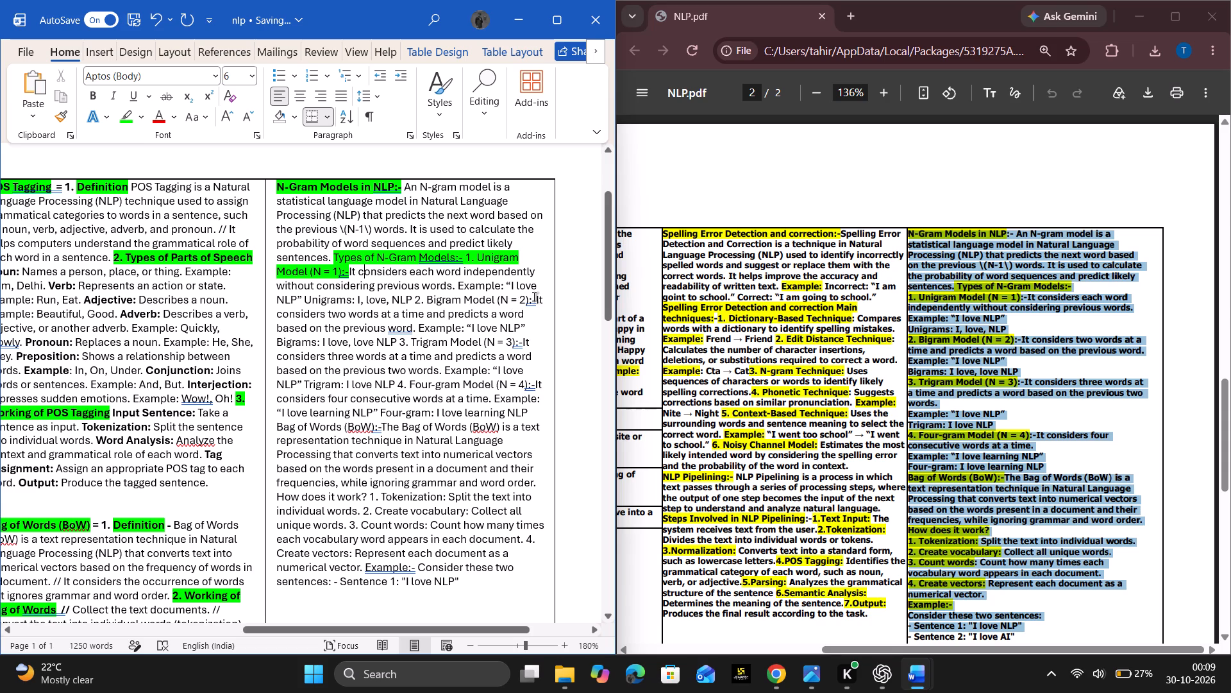
left_click_drag(534, 297, 445, 298)
left_click(456, 279)
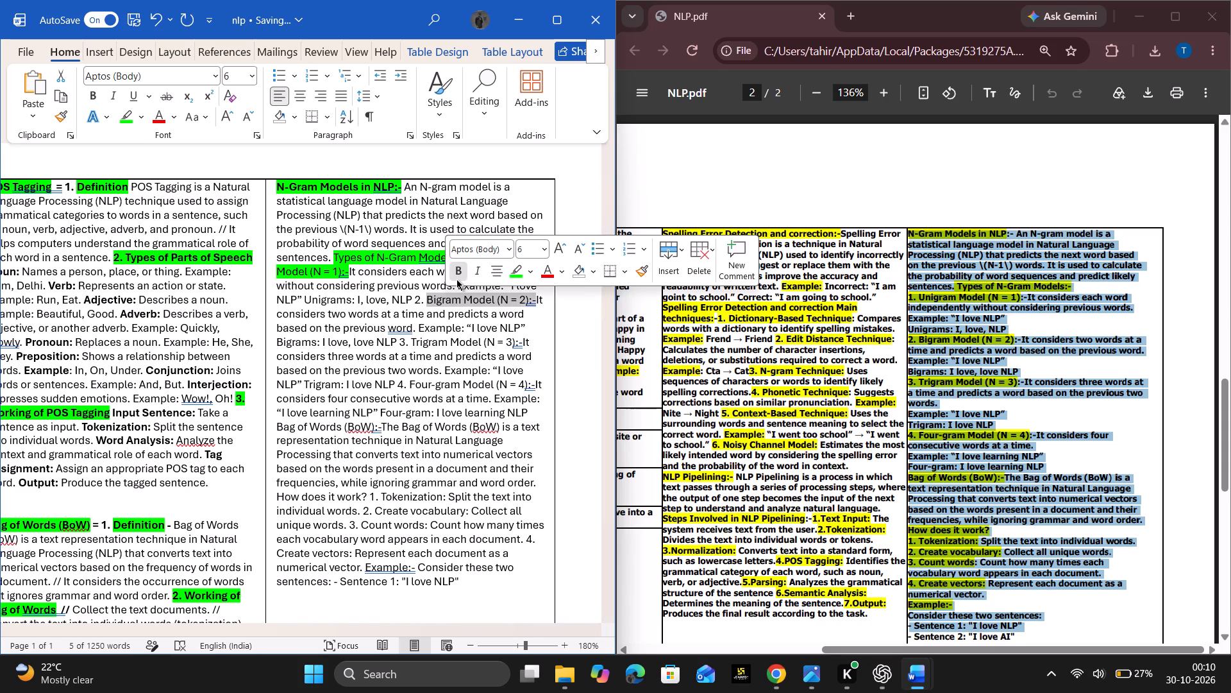
left_click(512, 273)
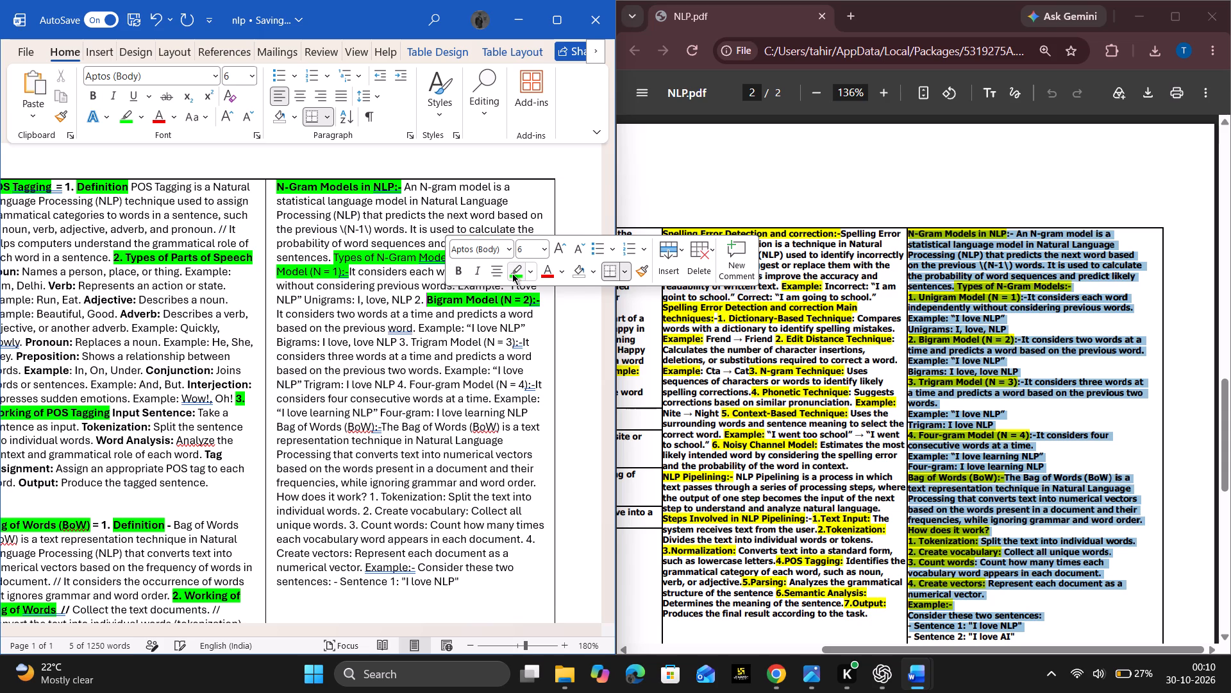
Make the "3. Trigram Model (N = 3):-" heading bold with green highlighting.
left_click(512, 343)
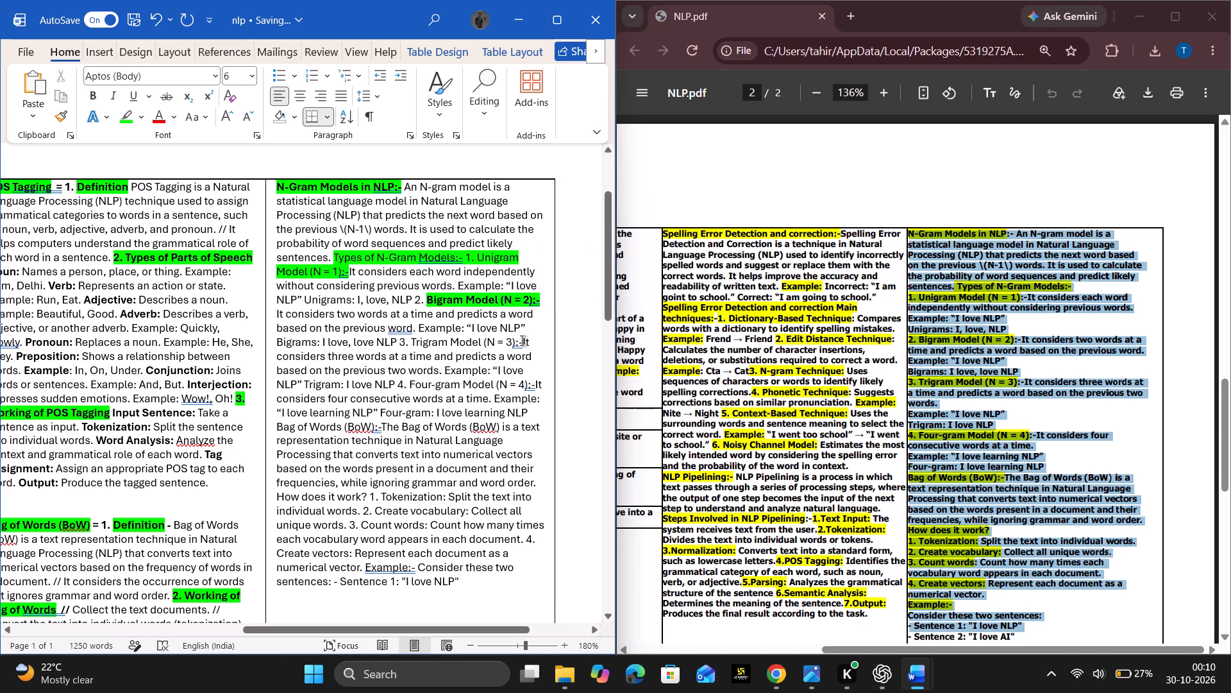
left_click_drag(522, 341, 401, 341)
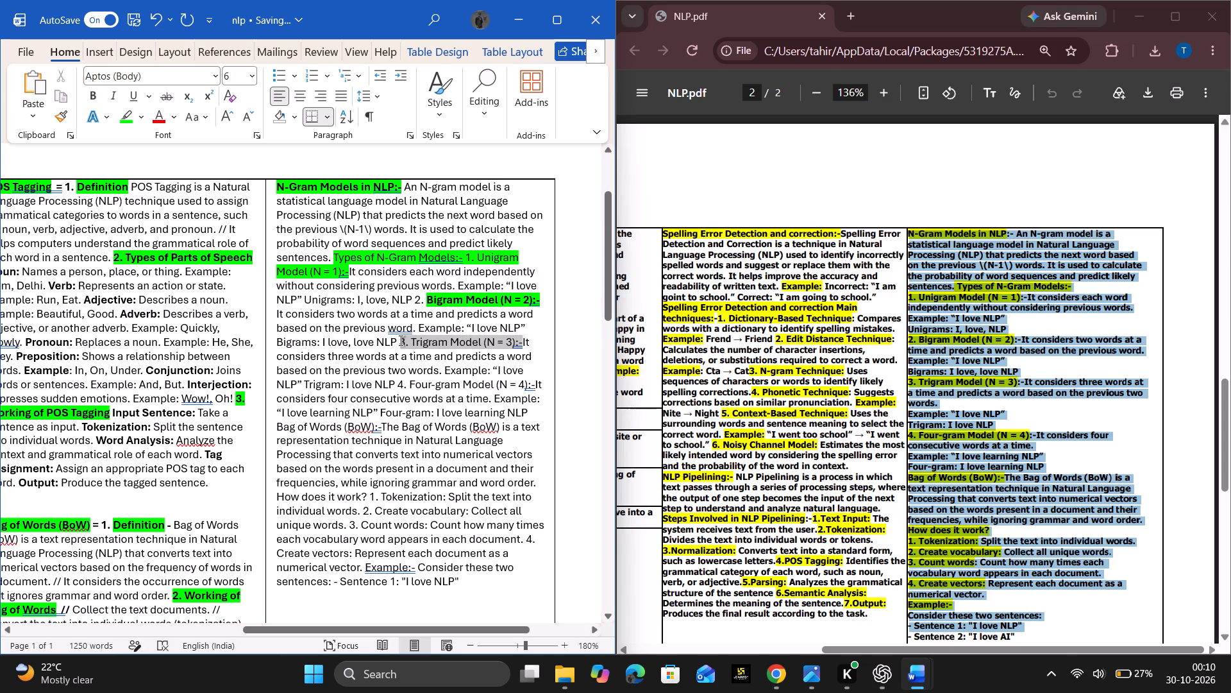
left_click_drag(401, 341, 400, 341)
left_click(409, 319)
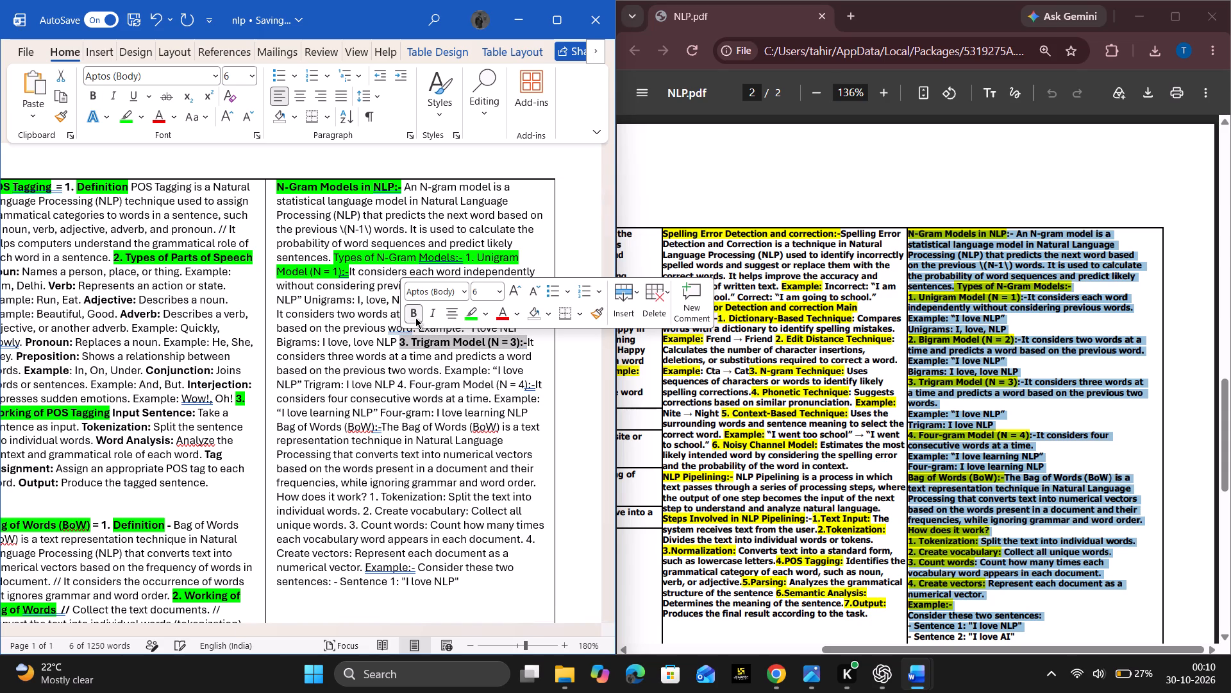
left_click(464, 314)
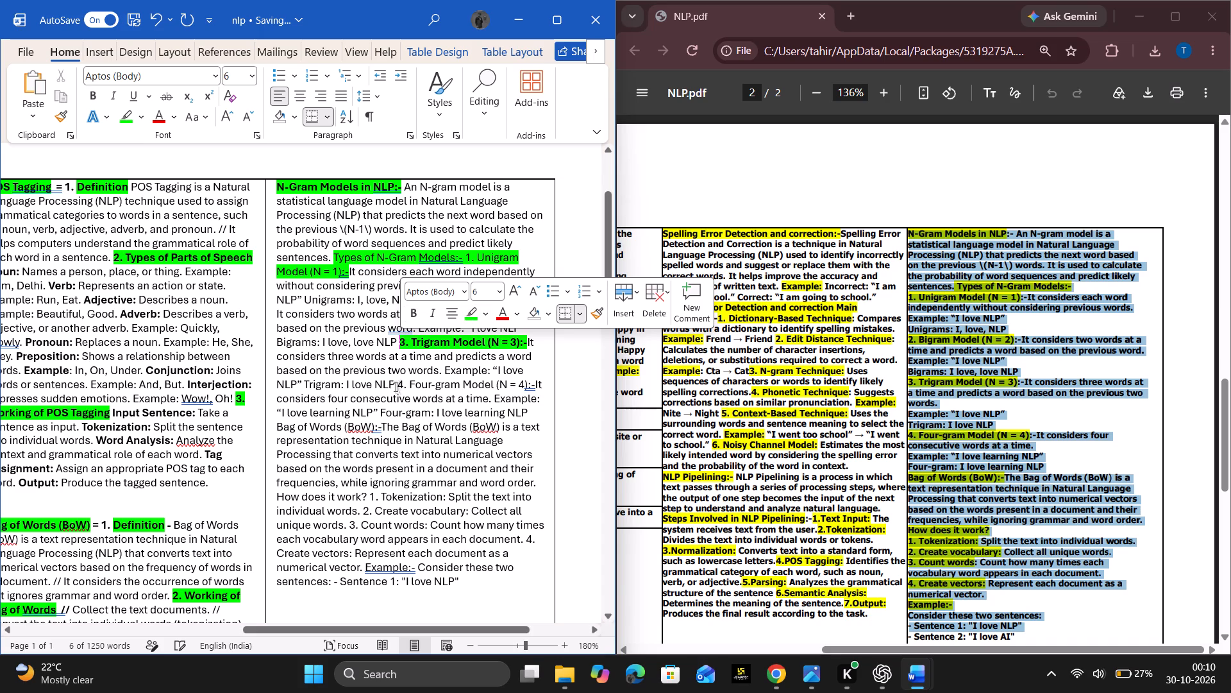
Make the "4. Four-gram Model (N = 4):-" heading bold with green highlighting.
left_click_drag(397, 384, 513, 376)
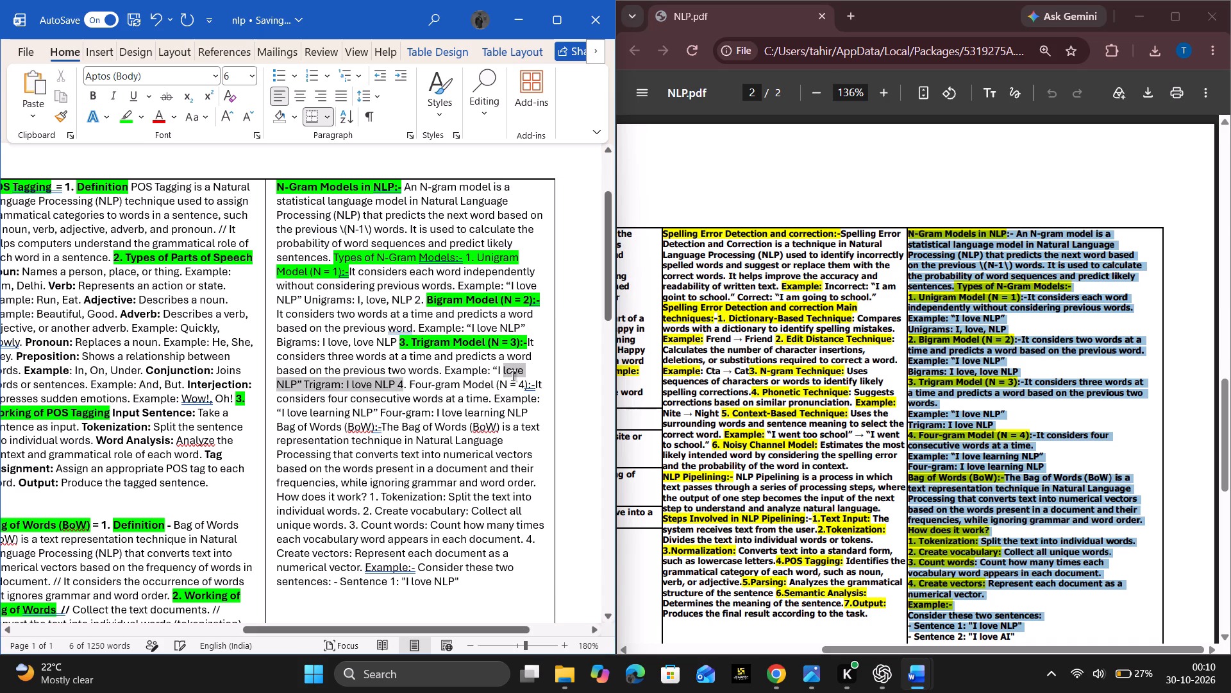
left_click_drag(513, 376, 528, 382)
left_click(548, 359)
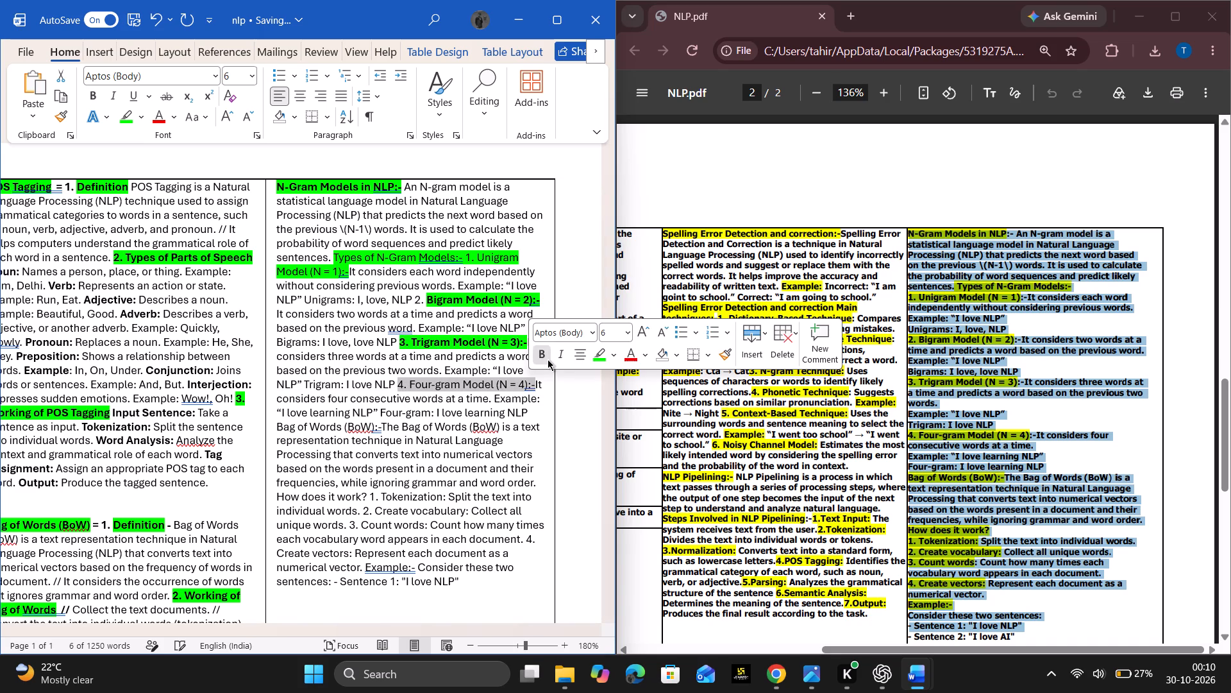
left_click(592, 357)
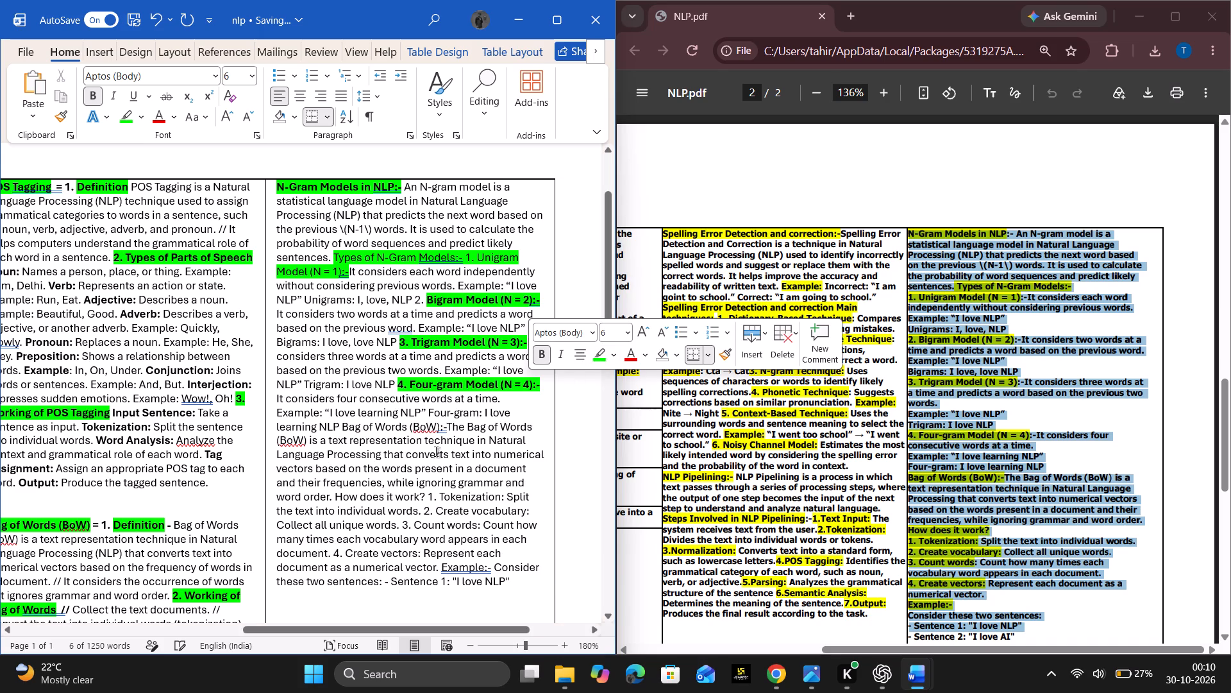
Make the "Bag of Words (BoW):-" heading in the third cell of the first row bold with green highlighting.
scroll(435, 454, "down", 1)
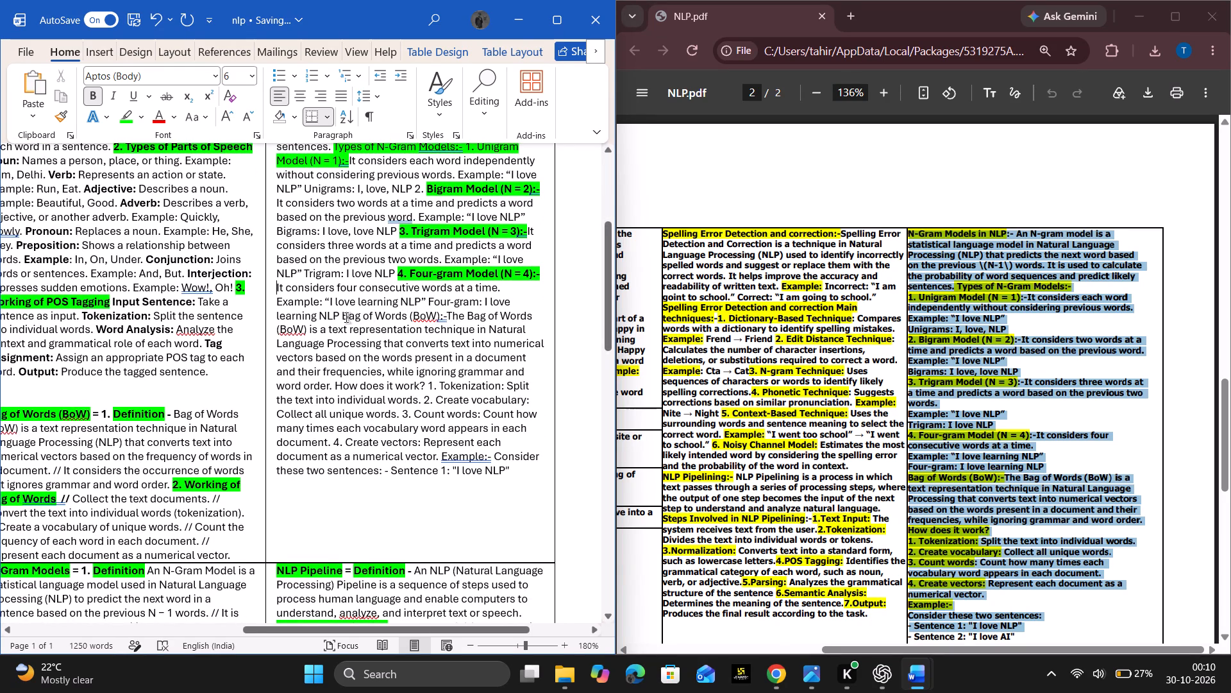
left_click_drag(340, 313, 429, 315)
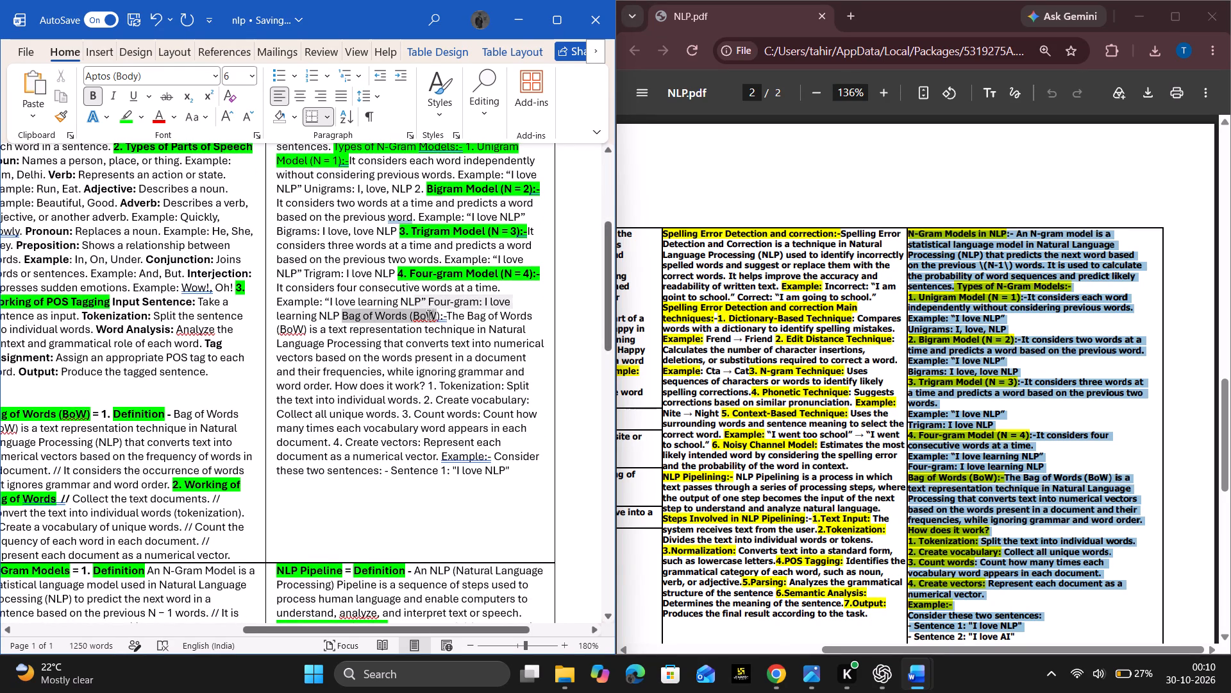
left_click_drag(429, 315, 442, 318)
left_click(456, 289)
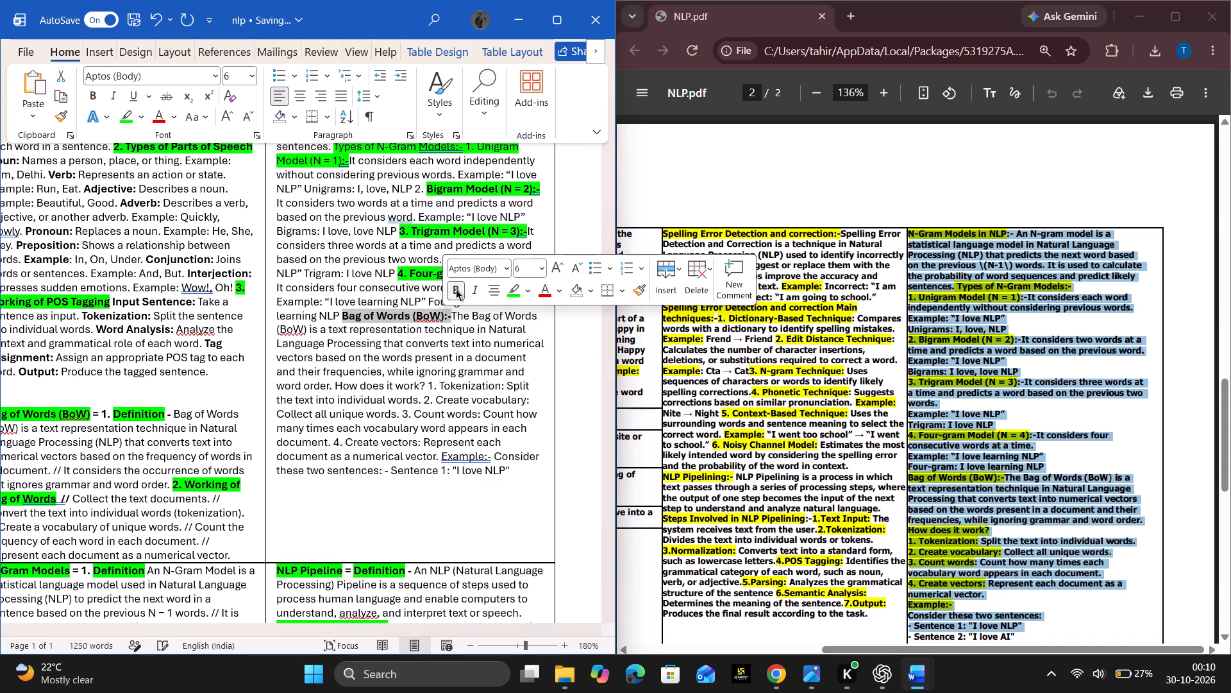
left_click(519, 285)
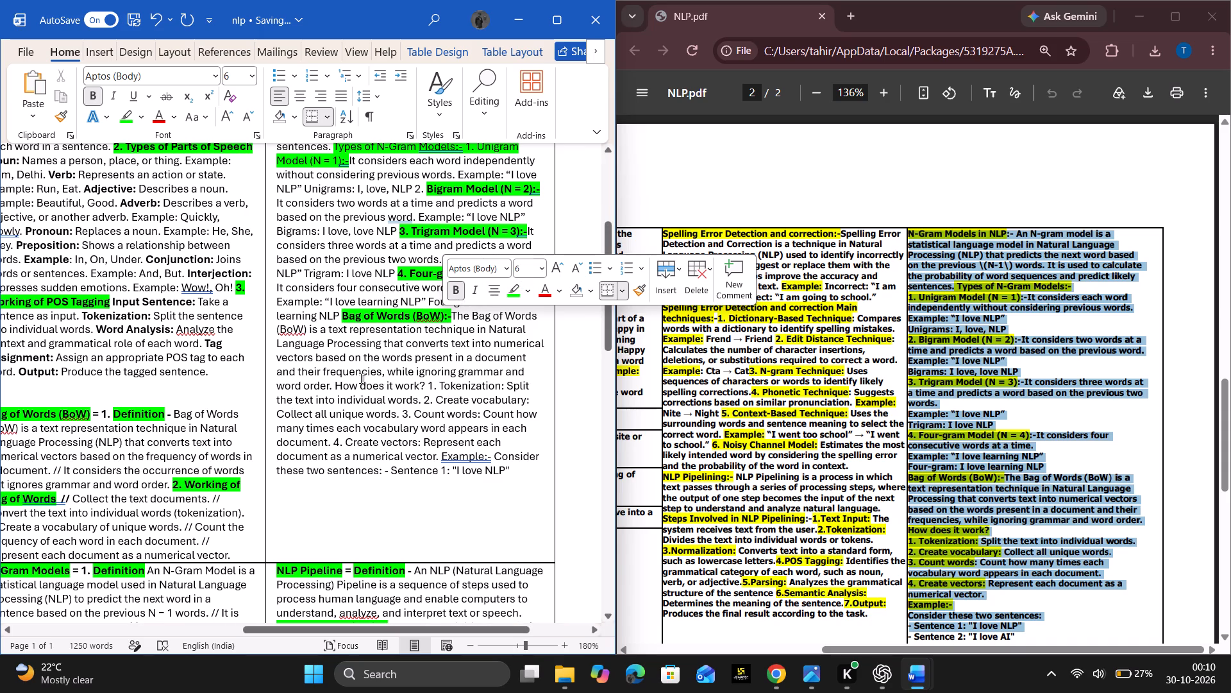
Make the "How does it work?" heading in the Bag of Words text bold with green highlighting.
left_click(336, 382)
left_click_drag(336, 382, 400, 376)
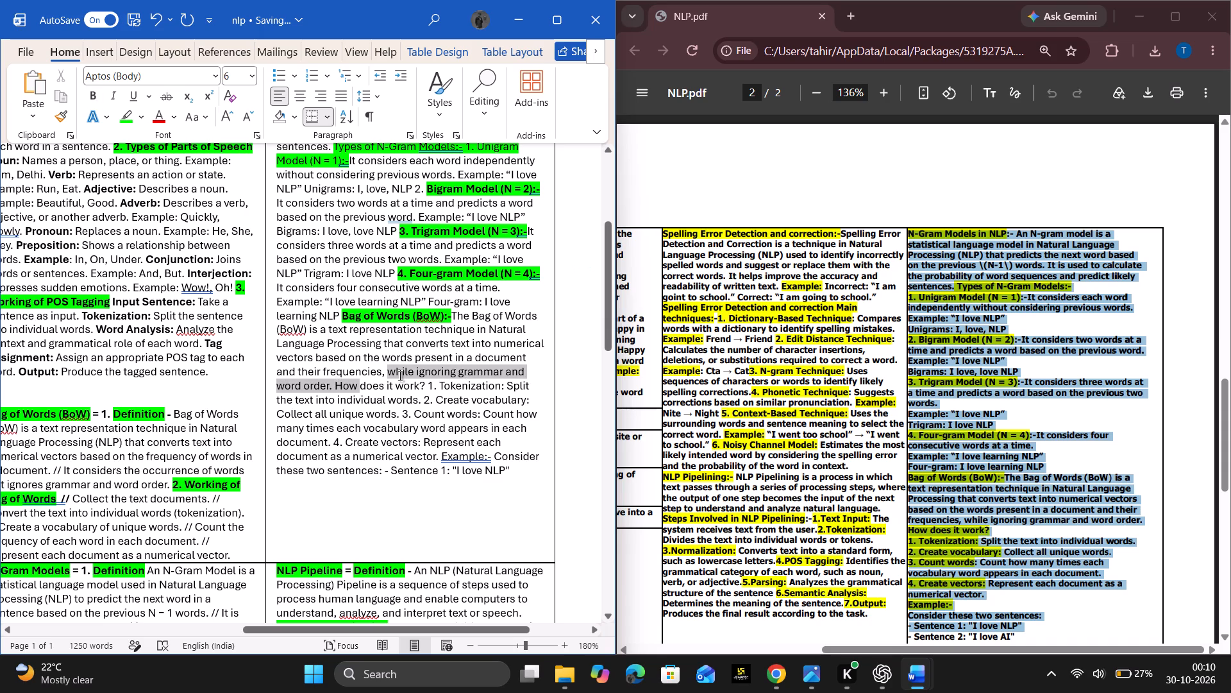
left_click_drag(400, 376, 424, 381)
left_click(439, 357)
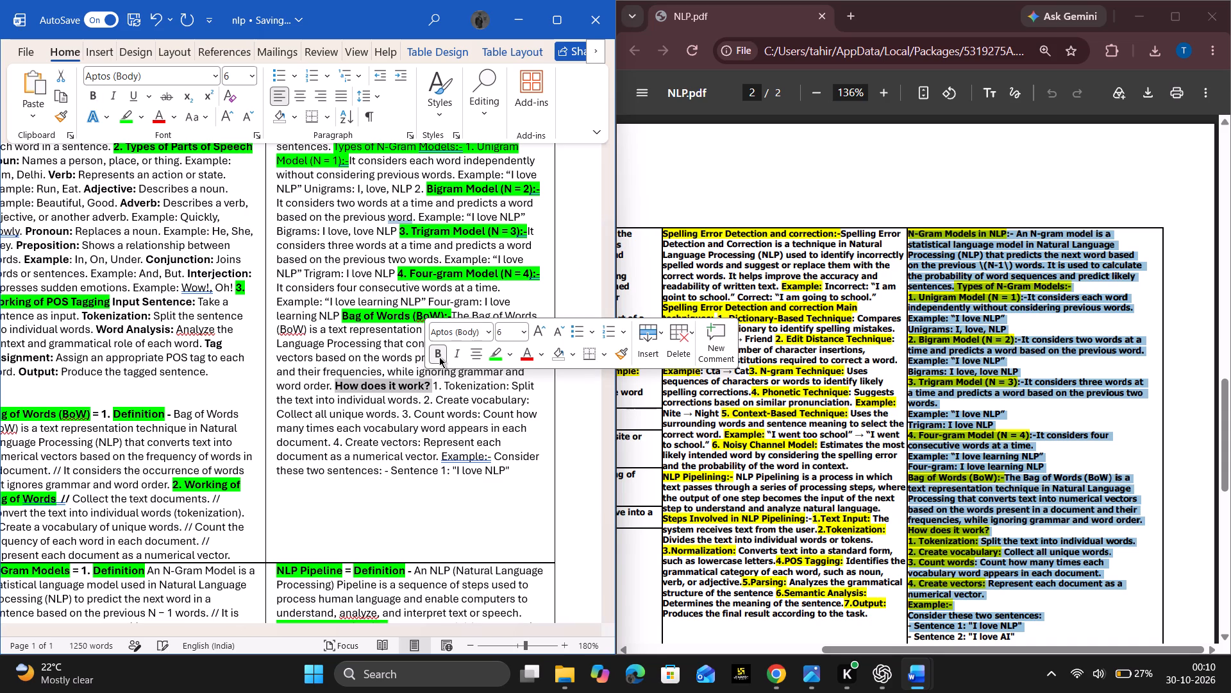
left_click(489, 357)
Make the "1. Tokenization" label after "How does it work?" bold with green highlighting.
double_click(475, 388)
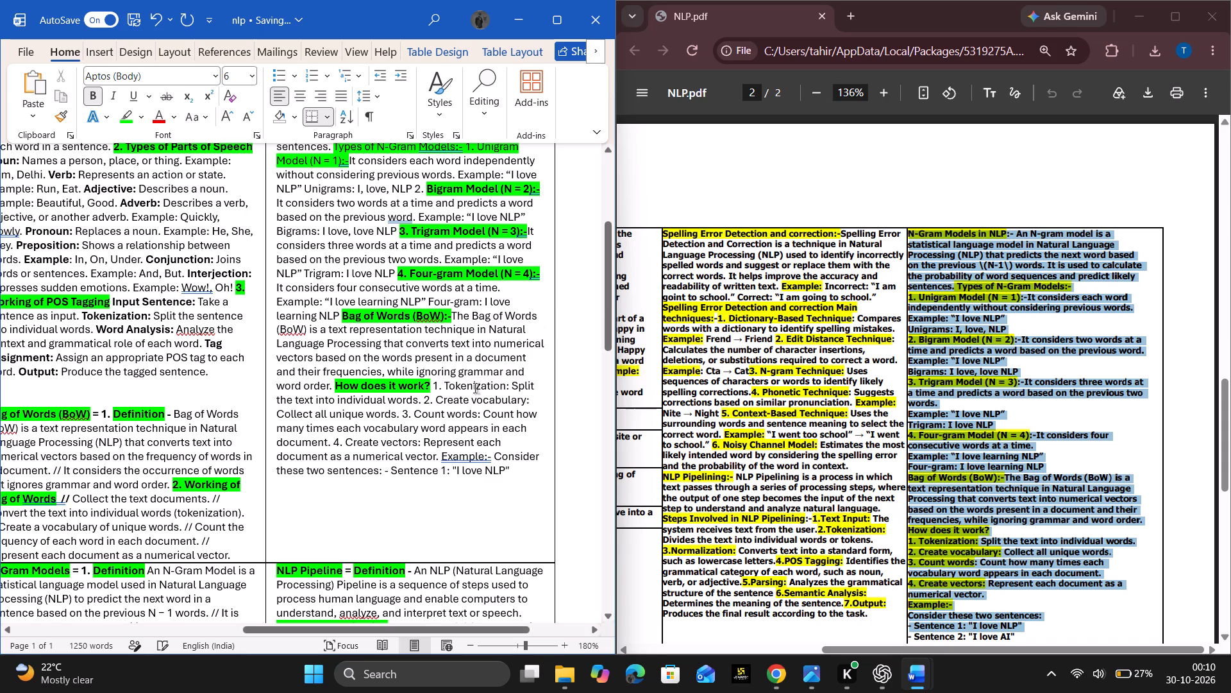
left_click_drag(433, 384, 460, 377)
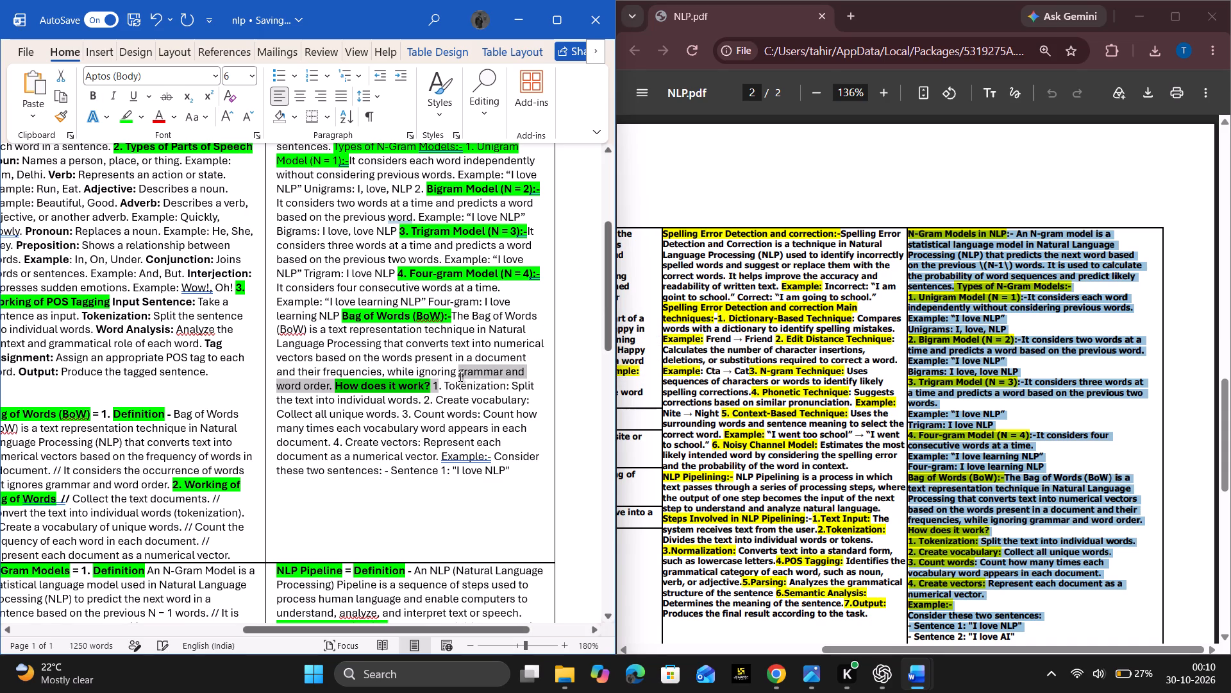
left_click_drag(460, 377, 490, 386)
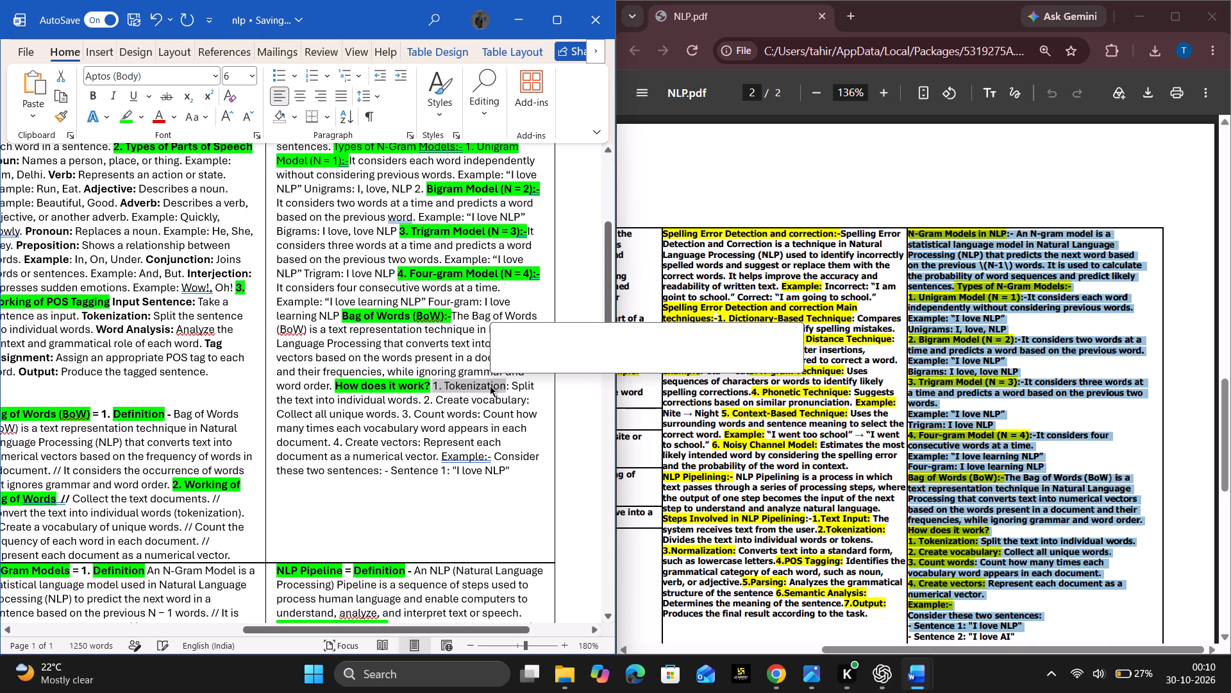
left_click(510, 351)
left_click(555, 352)
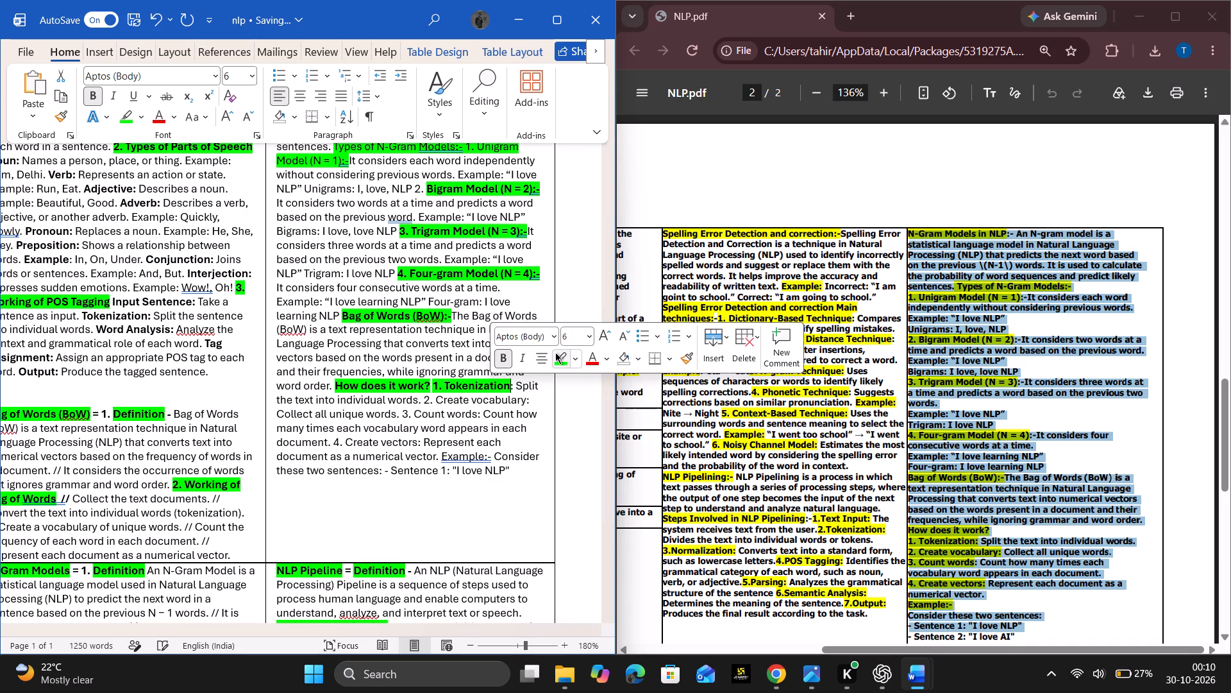
Make the "2. Create vocabulary:" label in the Bag of Words text bold with green highlighting.
left_click(428, 405)
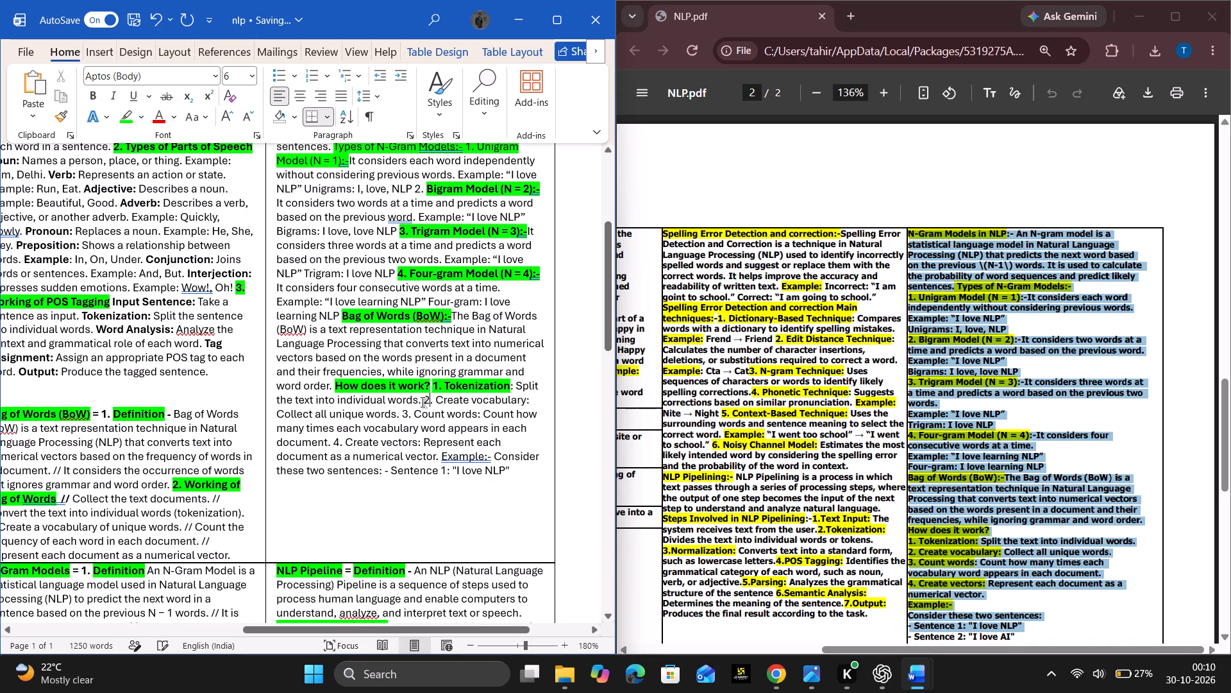
left_click_drag(423, 402, 523, 399)
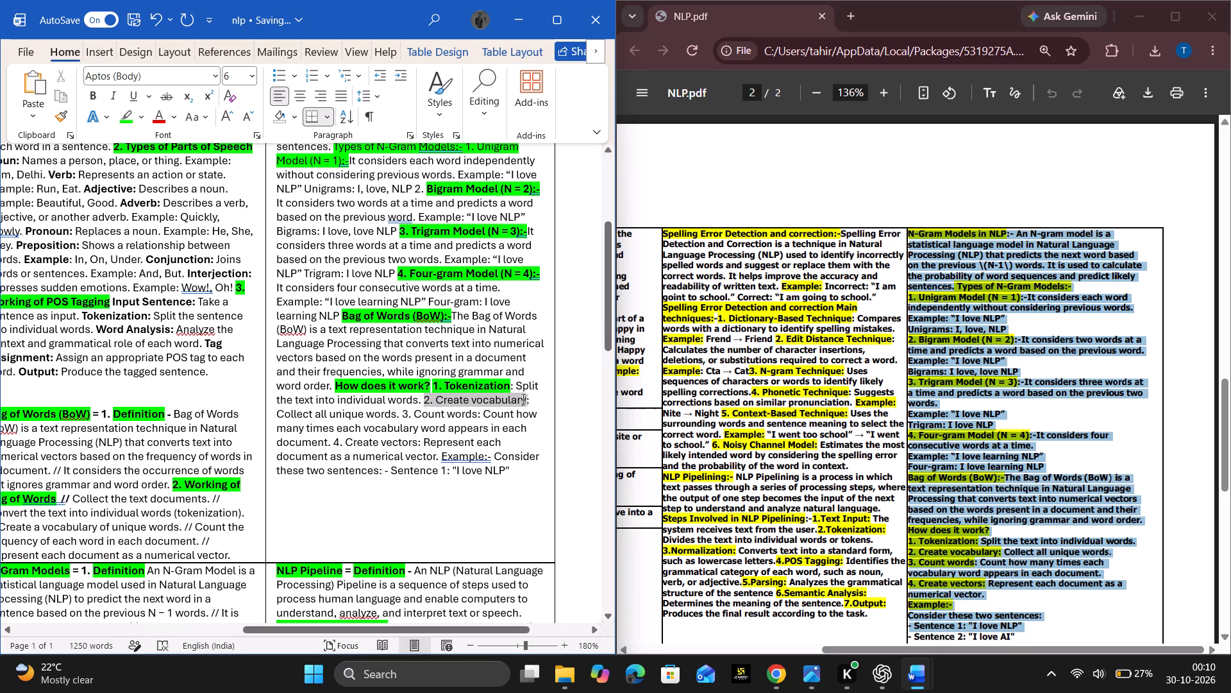
left_click_drag(523, 399, 528, 404)
left_click(546, 372)
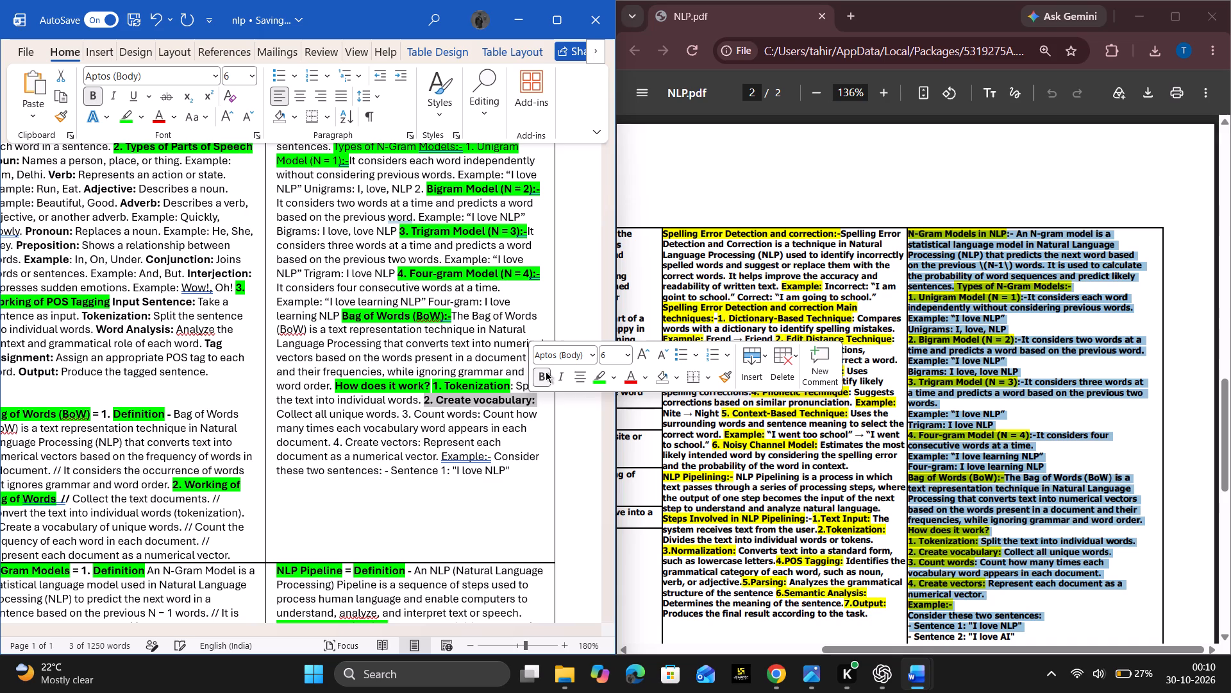
left_click(591, 381)
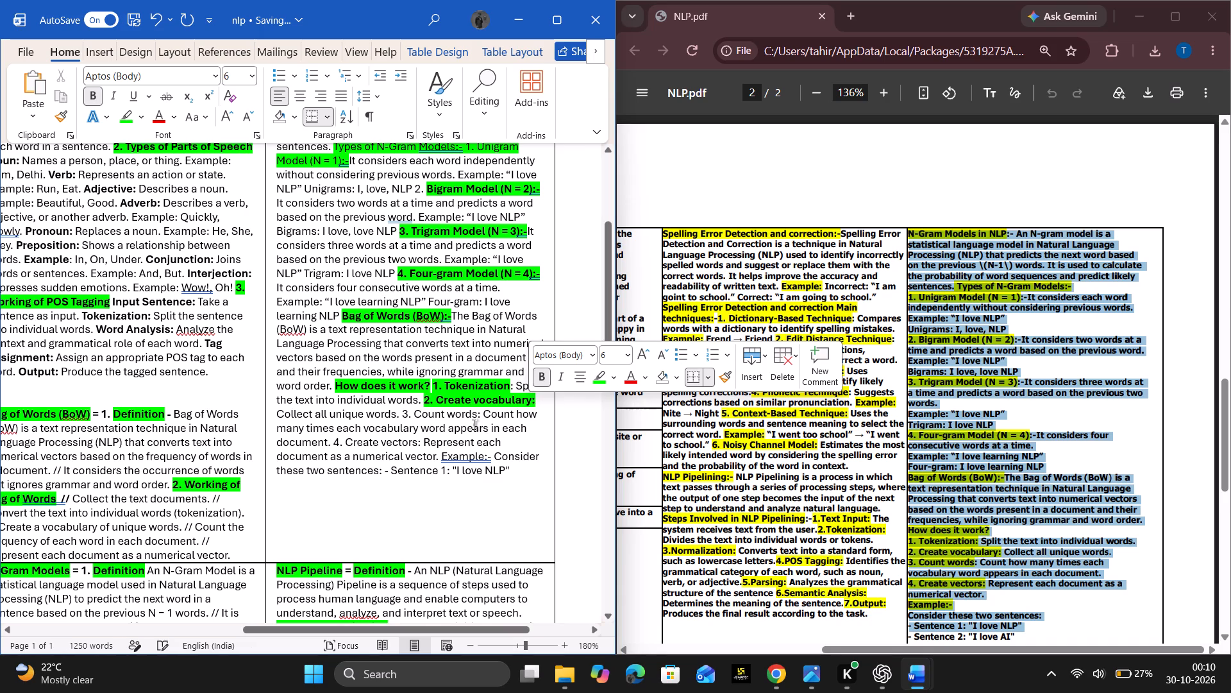
Highlight the "3. Count words:" label in the Bag of Words text in green.
left_click(483, 413)
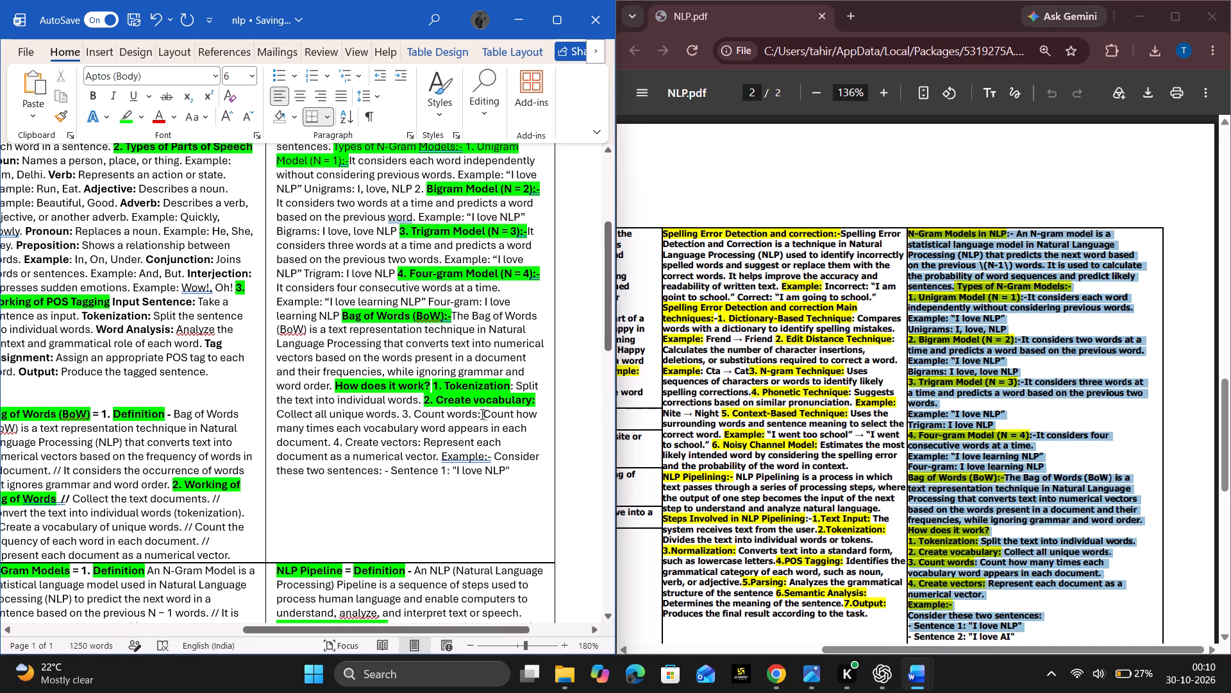
left_click_drag(482, 415, 404, 416)
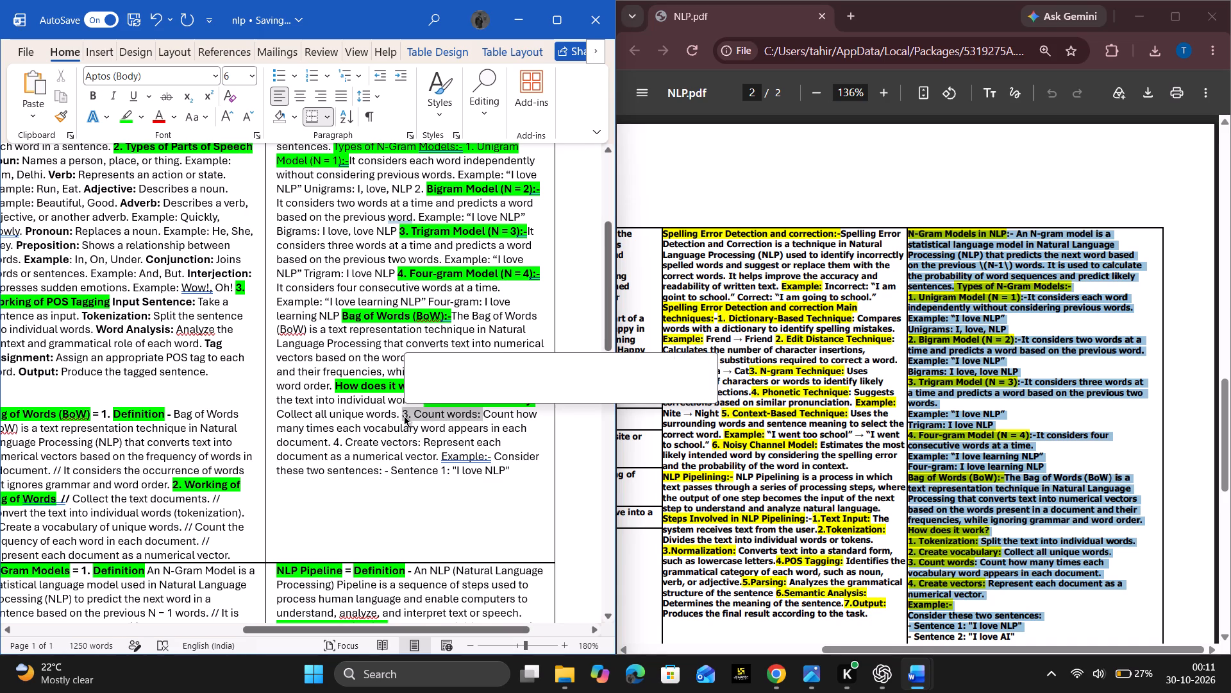
left_click(473, 397)
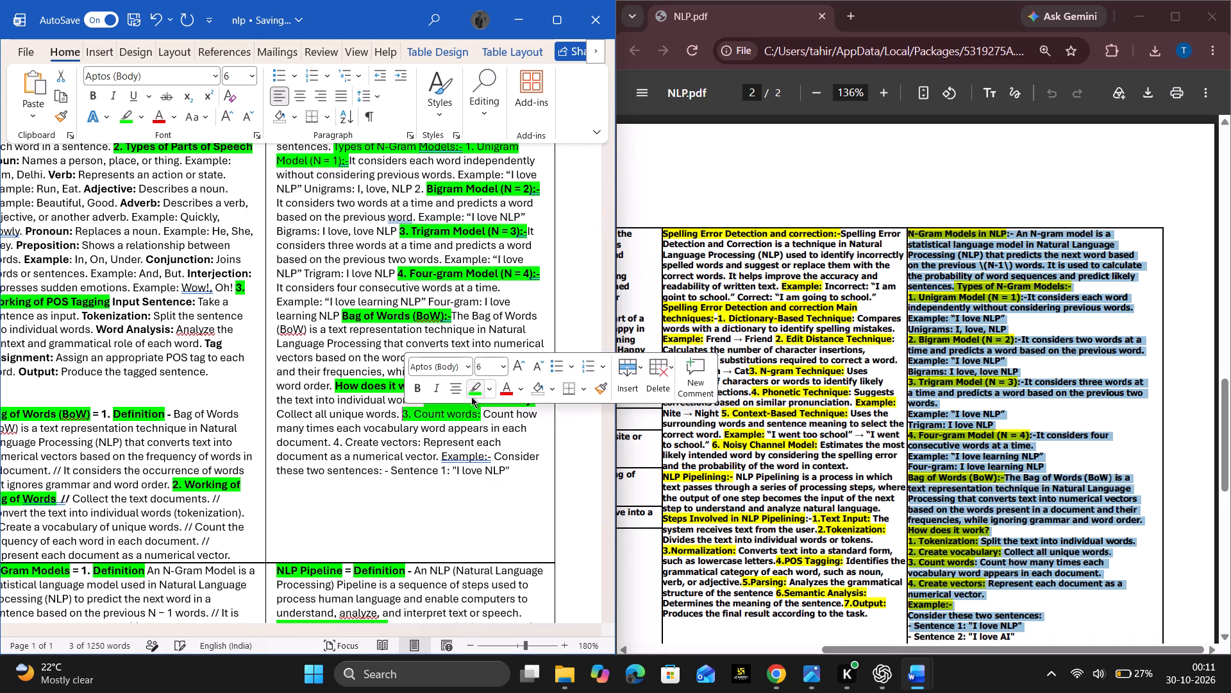
left_click(418, 389)
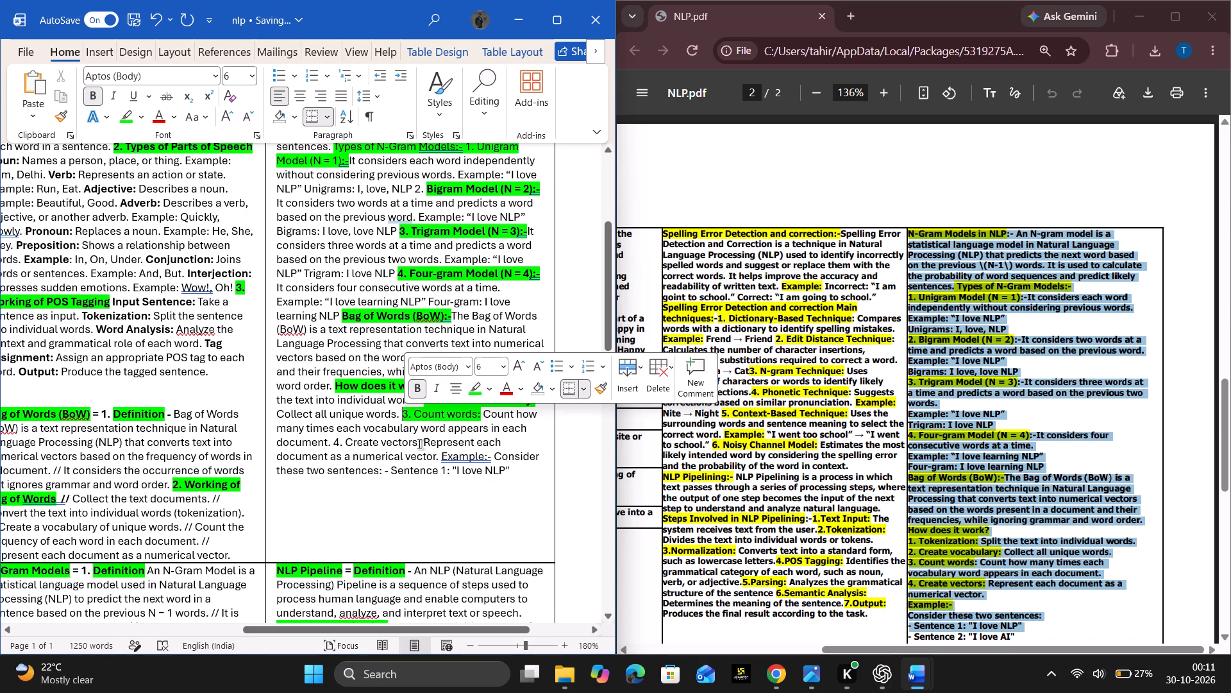
Make the "4. Create vectors:" label in the Bag of Words text bold with green highlighting.
left_click(419, 445)
left_click_drag(421, 445, 333, 443)
left_click(349, 424)
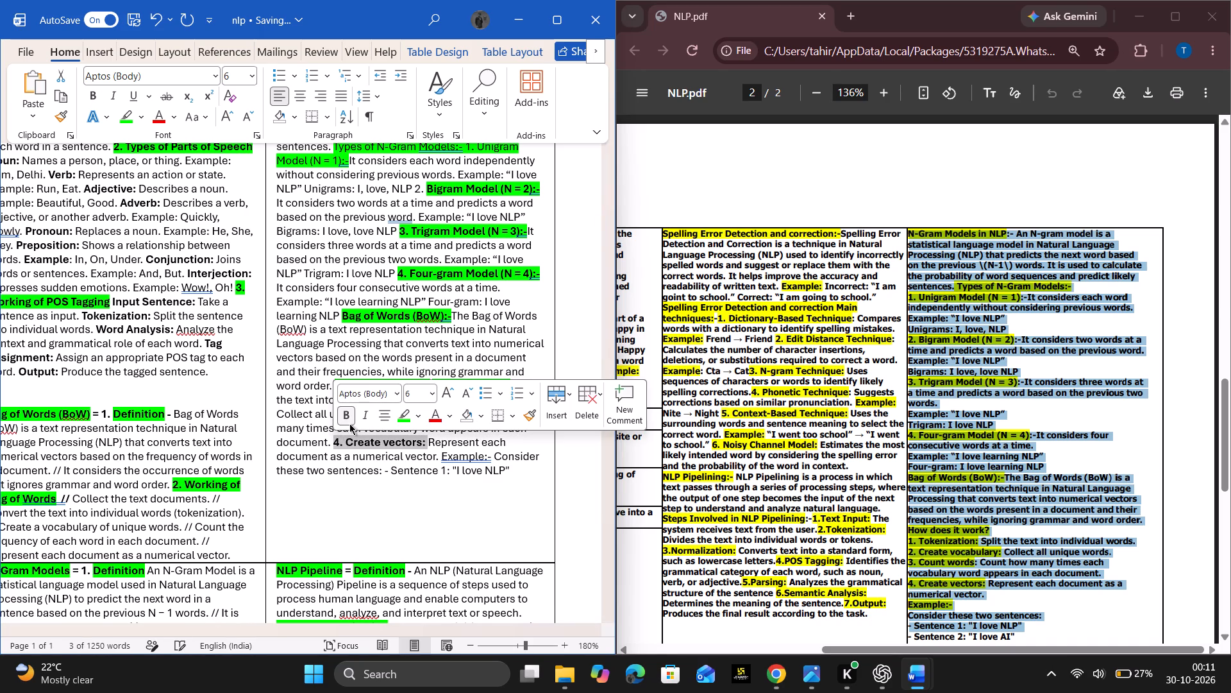
left_click(399, 419)
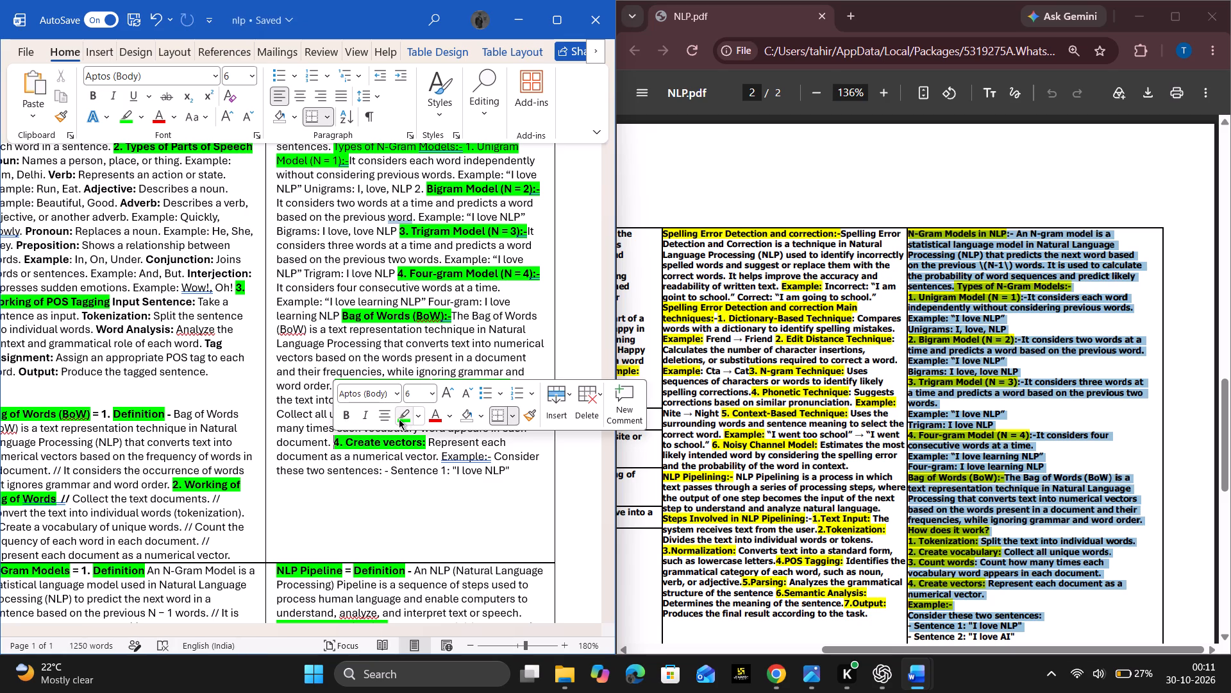
Make the "Example" label near the end of the Bag of Words text bold with green highlighting.
double_click(460, 460)
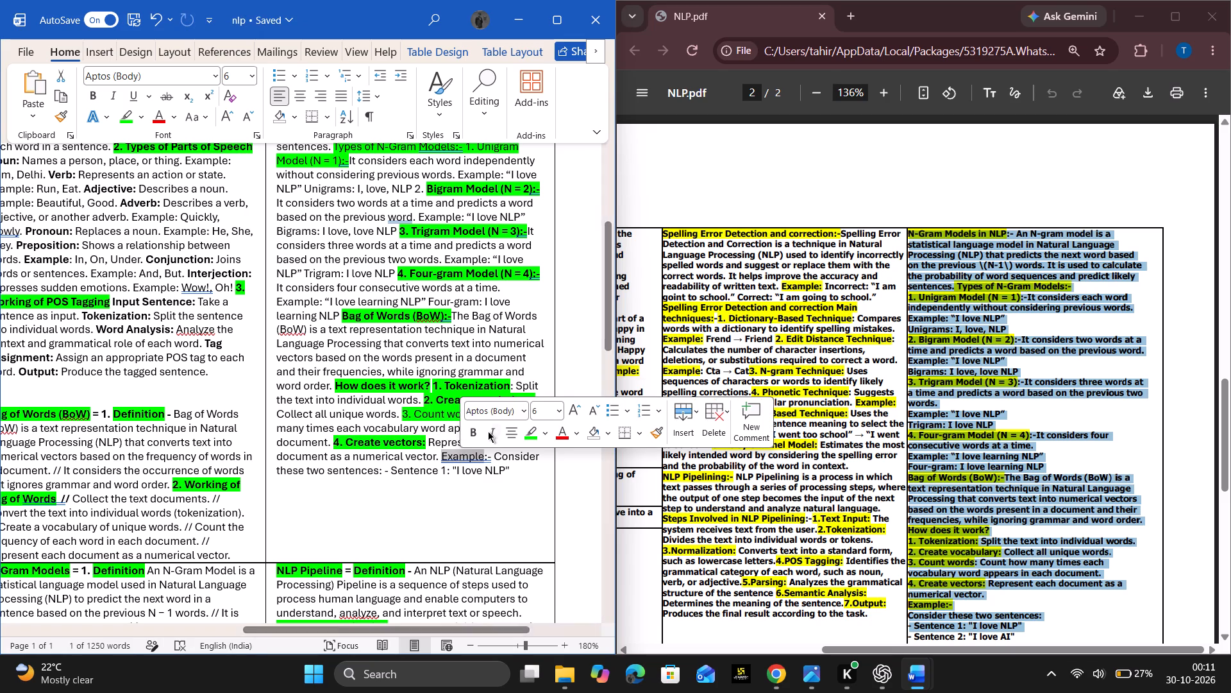
left_click(475, 433)
left_click(527, 435)
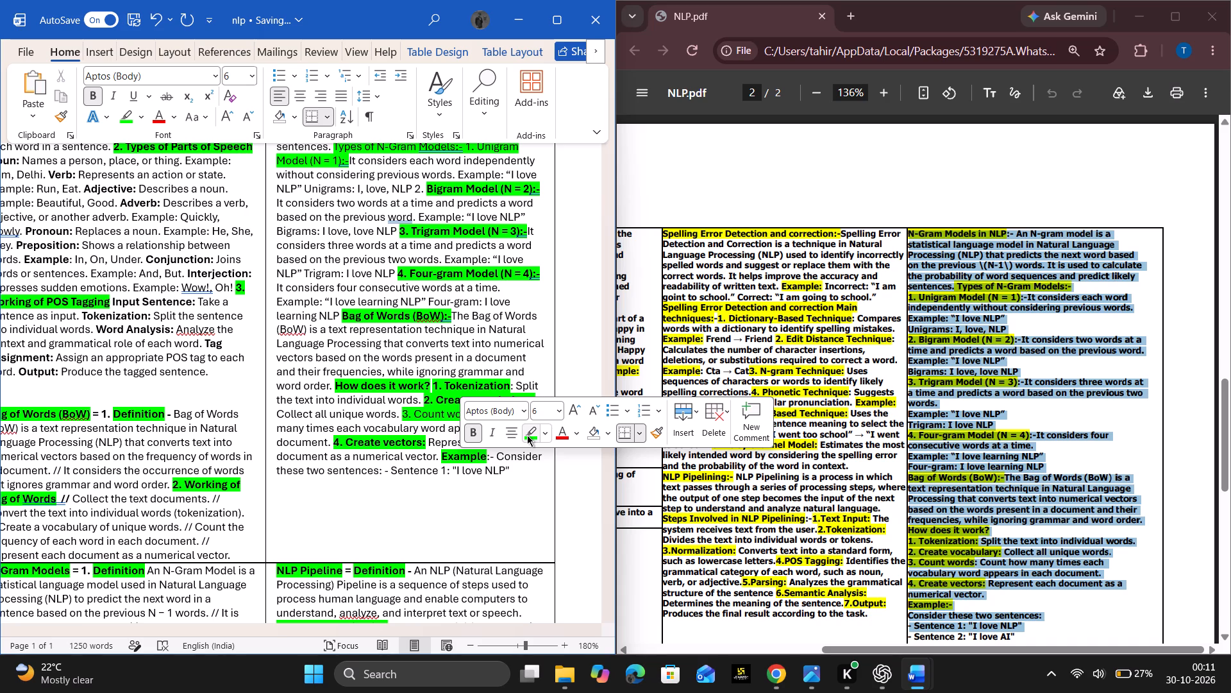
Copy the line '- Sentence 2: "I love AI"' from NLP.pdf and paste it after Sentence 1 in the Word table's Bag of Words example.
scroll(779, 547, "down", 1)
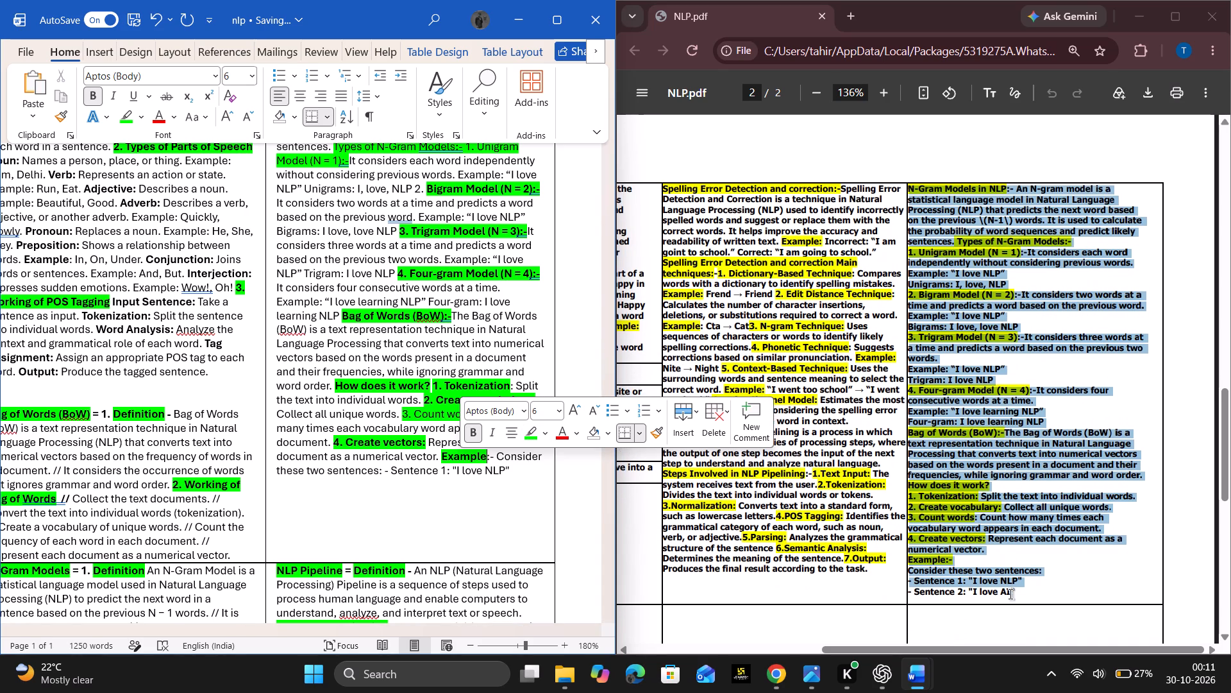
left_click_drag(1014, 591, 921, 590)
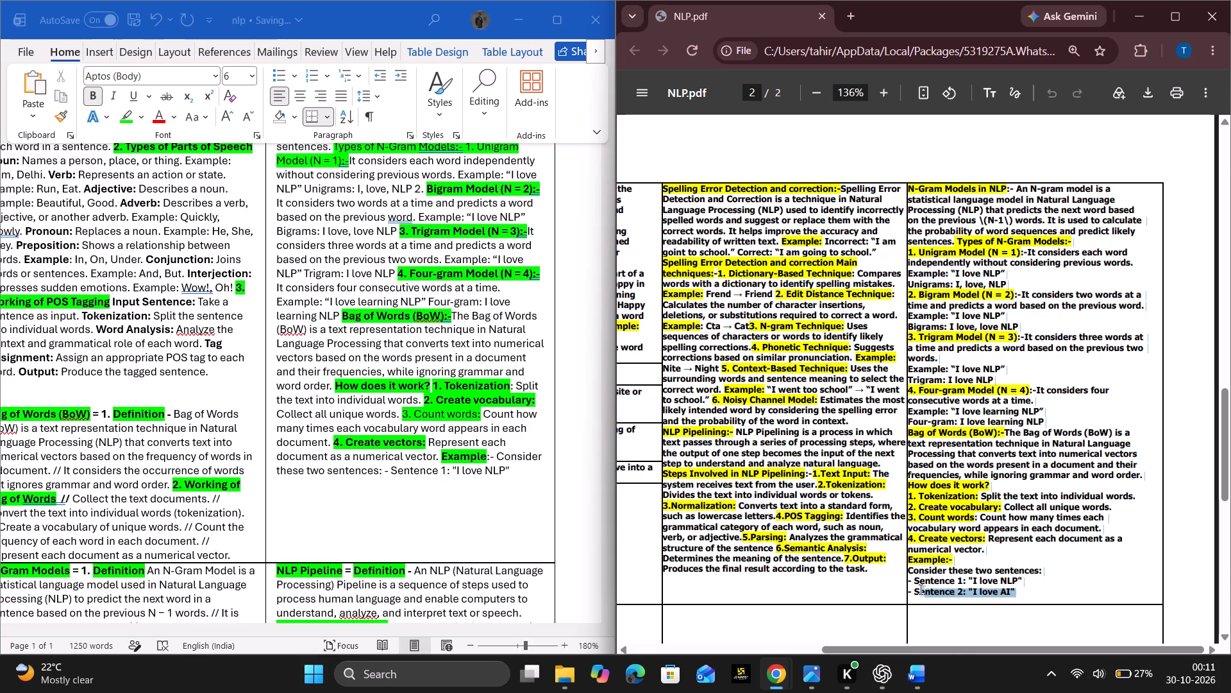
left_click_drag(921, 590, 908, 589)
key("ctrl+c")
left_click(524, 468)
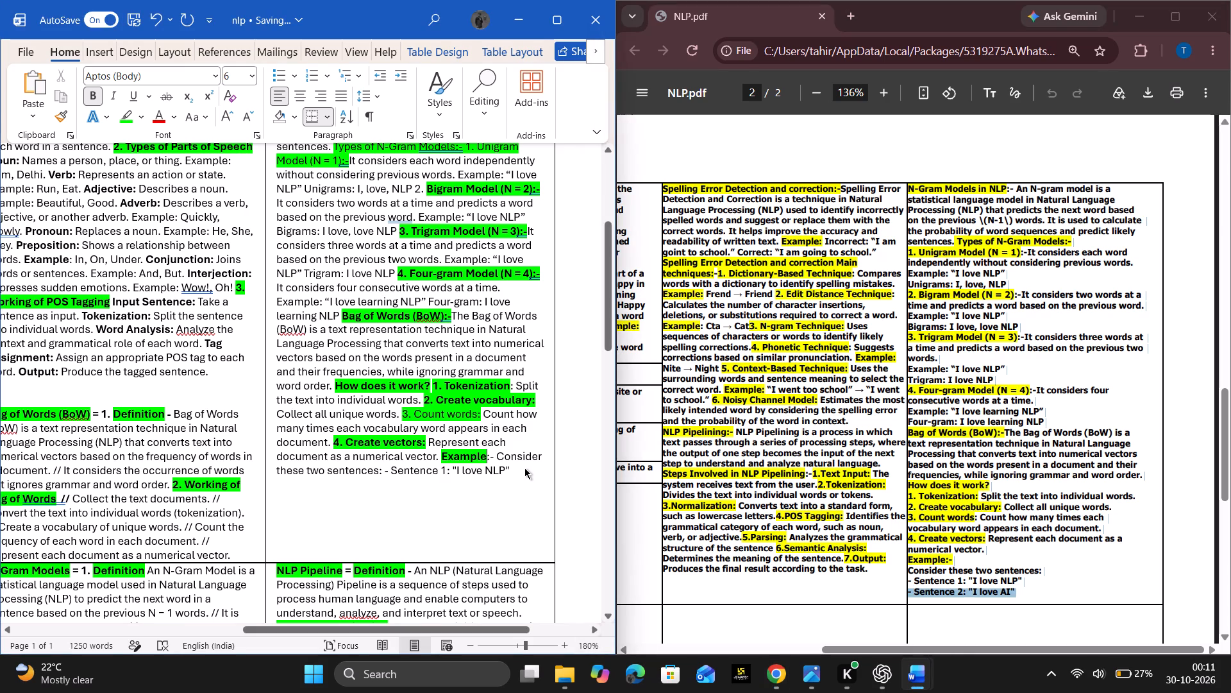
left_click(524, 475)
key("space")
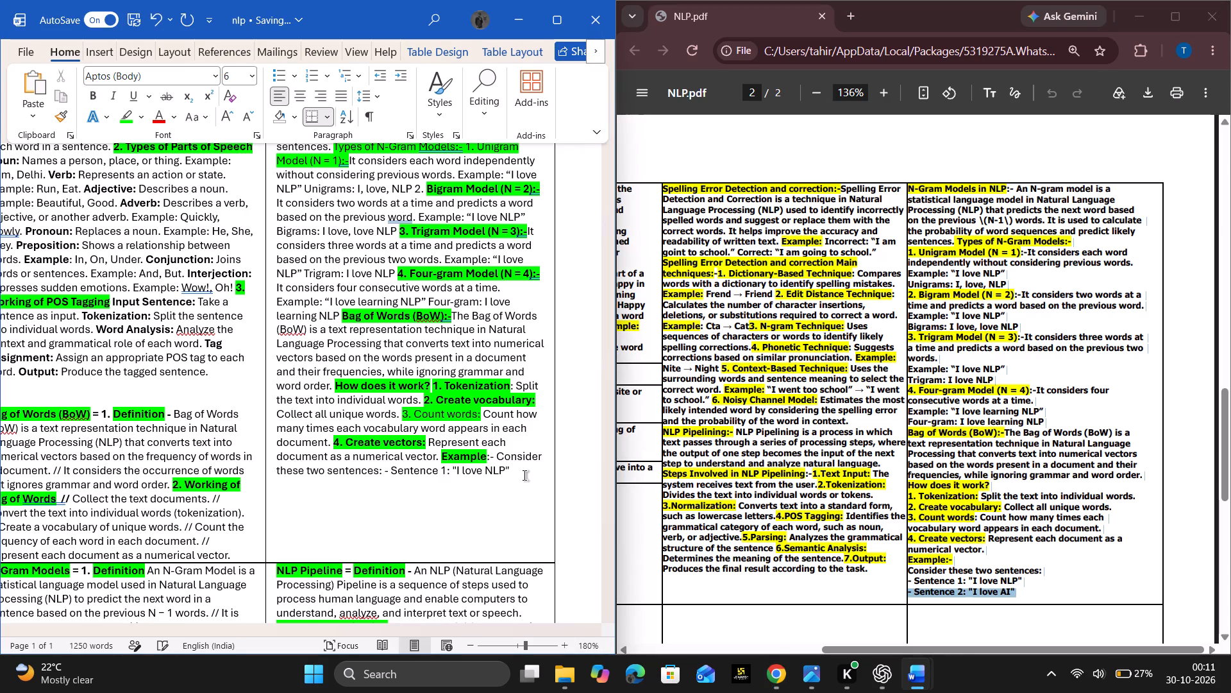
key("ctrl+v")
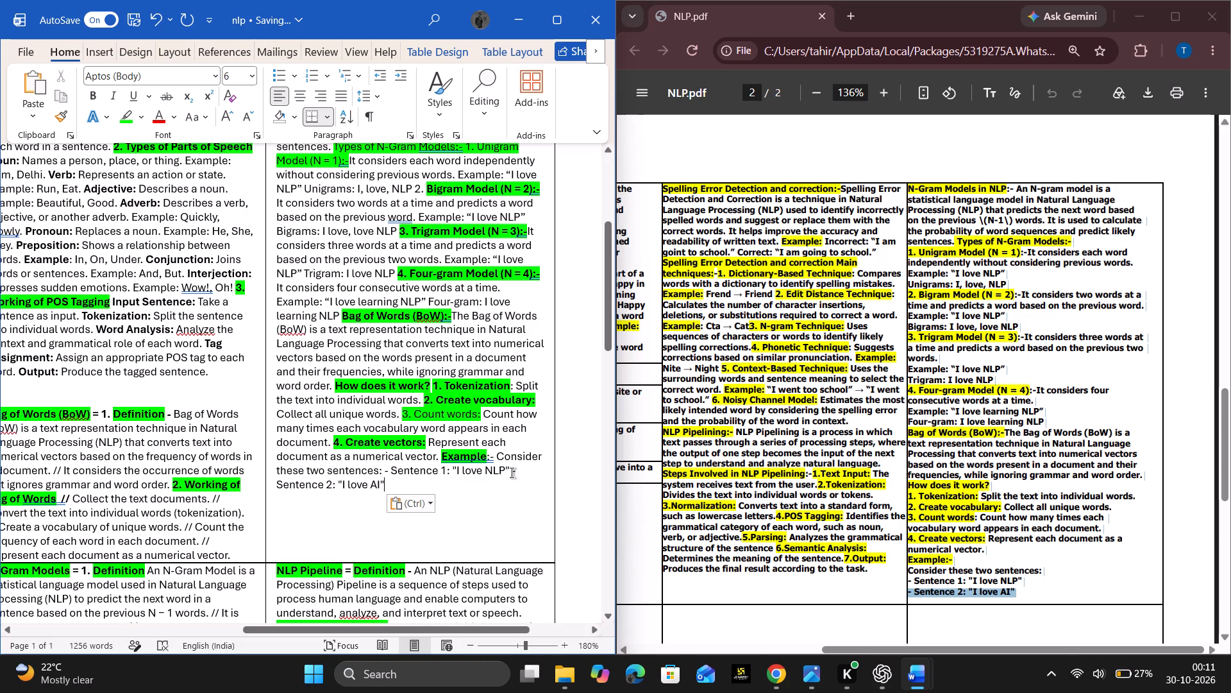
Insert a "//" separator between Sentence 1 and Sentence 2 in the Bag of Words example.
left_click(510, 474)
key("Delete")
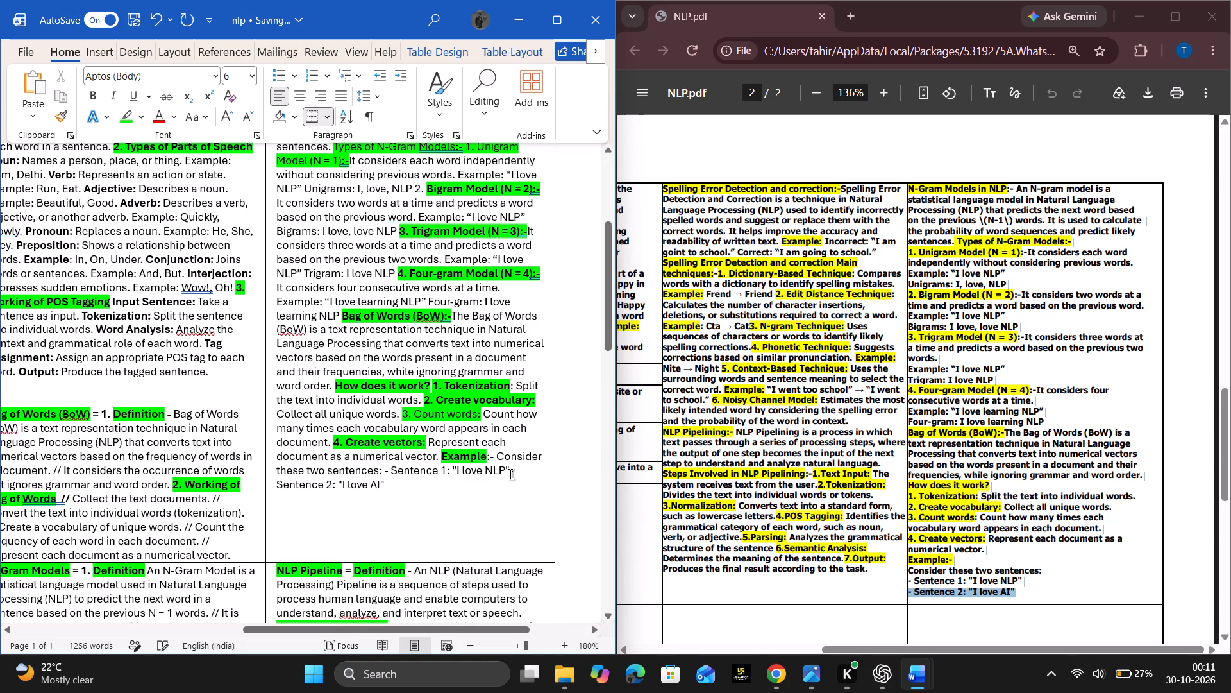
key("space")
key("space")
type("//")
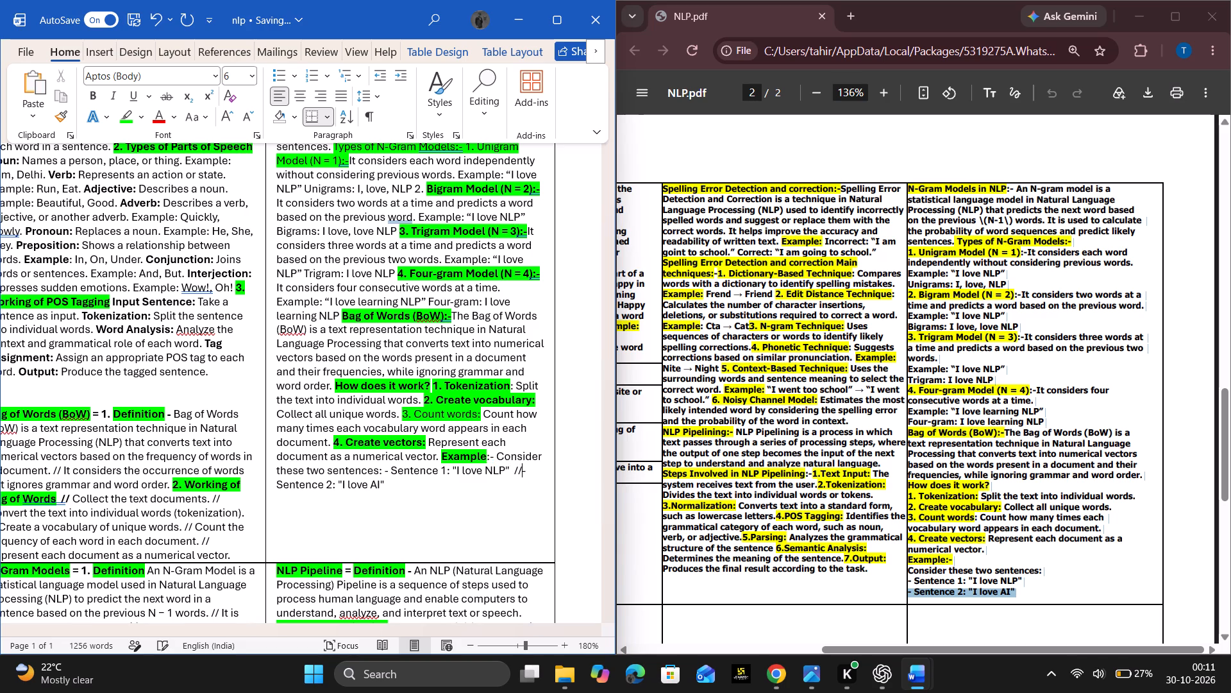
key("space")
key("Delete")
Look over the whole nlp table to check the layout of its cells and the space left on the page.
scroll(510, 474, "down", 1)
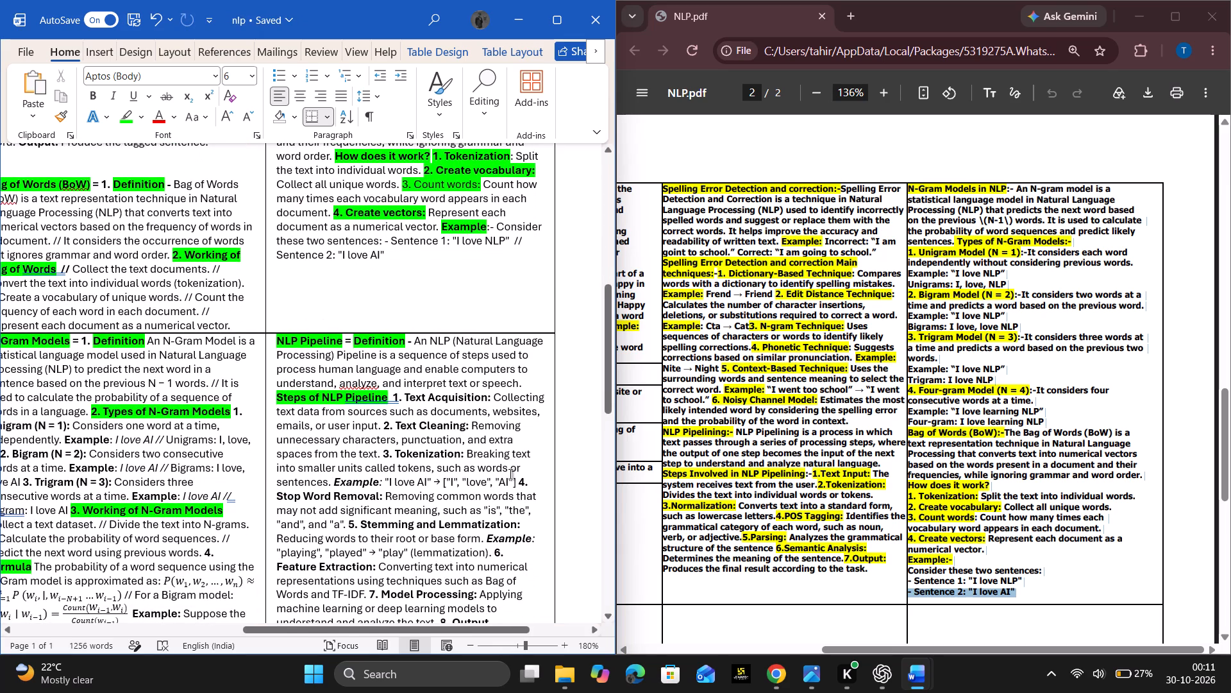
scroll(510, 474, "down", 2)
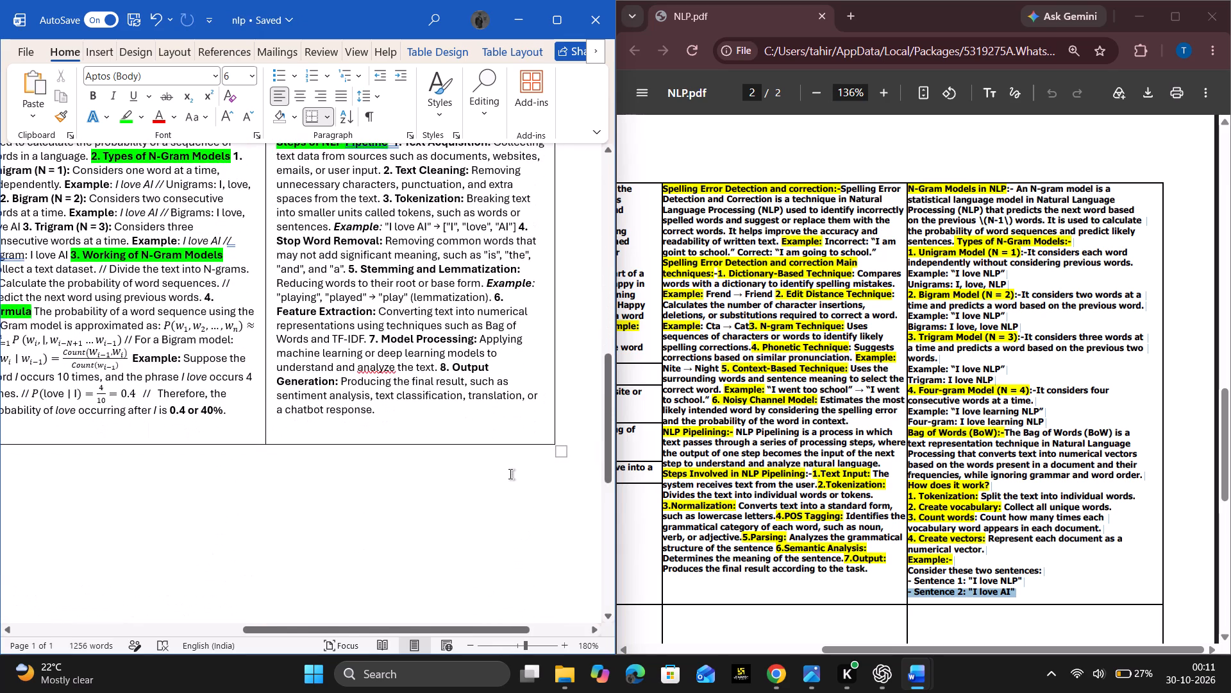
scroll(510, 474, "down", 4, "ctrl")
scroll(510, 474, "up", 1)
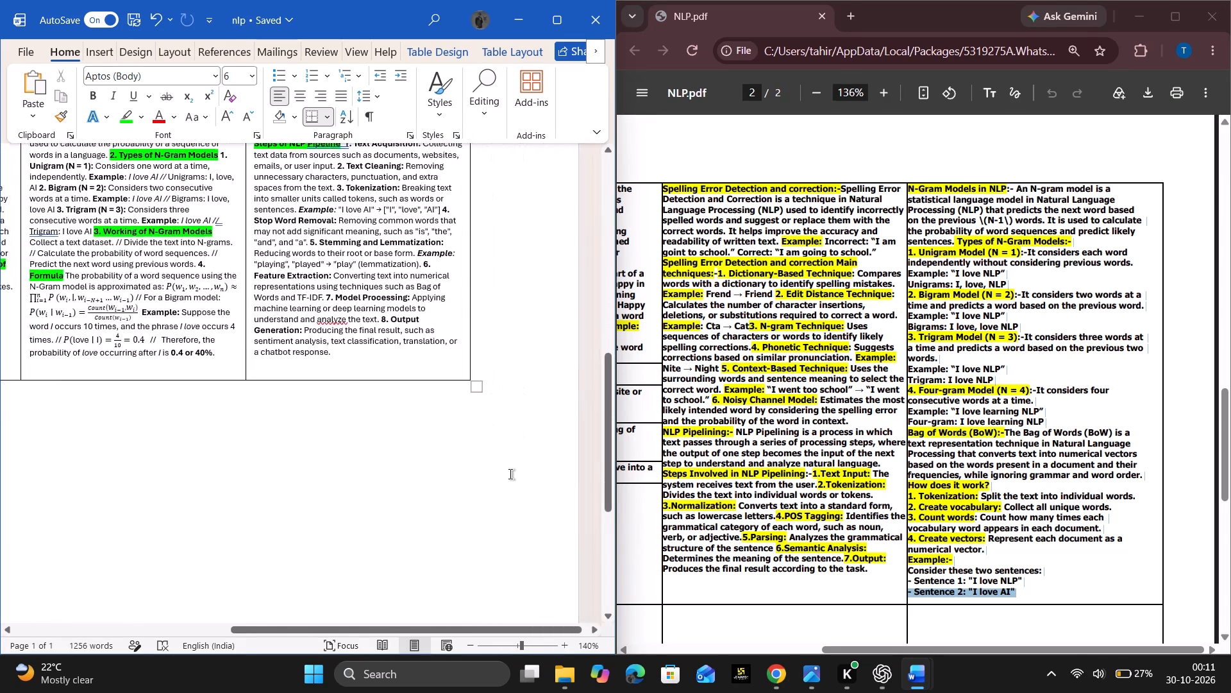
scroll(510, 474, "up", 1)
scroll(510, 474, "right", 1)
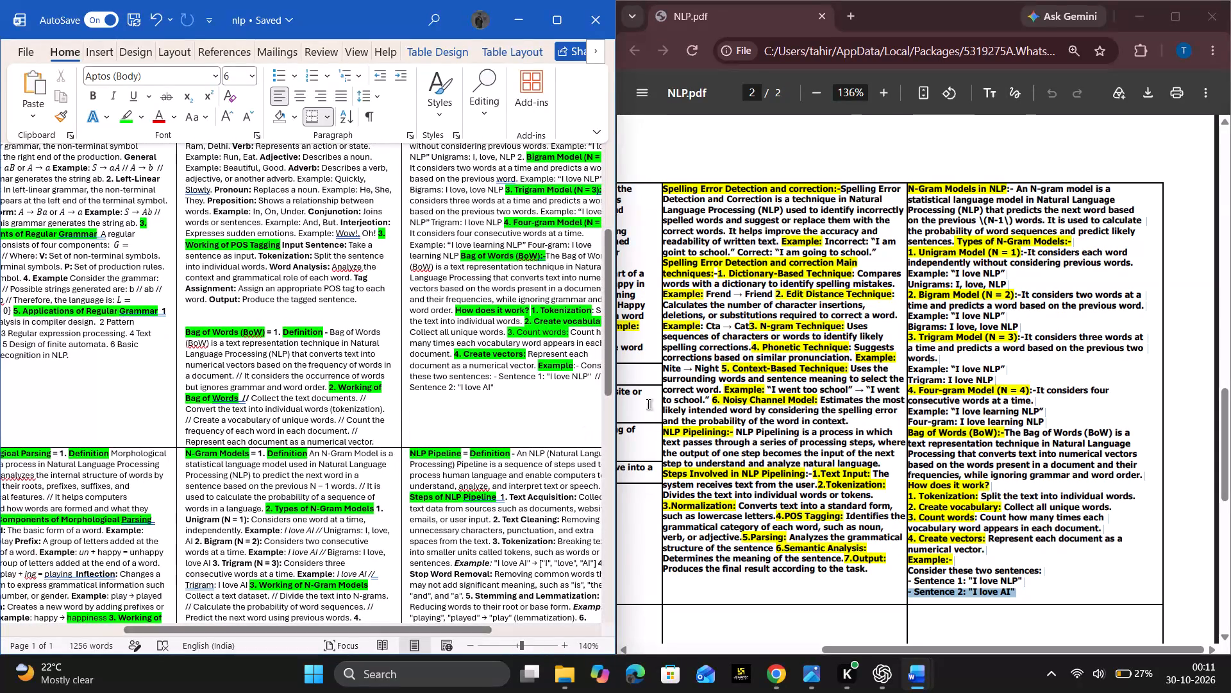
scroll(751, 436, "down", 1)
scroll(361, 424, "right", 1)
scroll(361, 424, "down", 1)
scroll(361, 424, "down", 1, "ctrl")
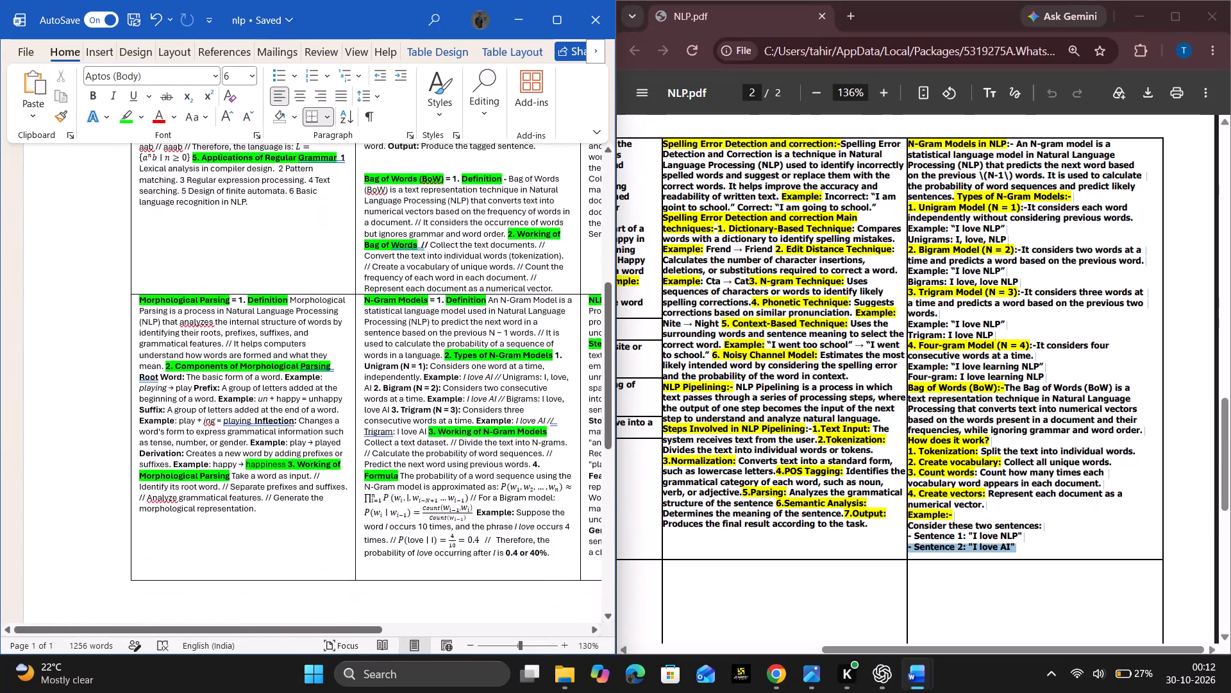
scroll(361, 424, "down", 6, "ctrl")
scroll(361, 424, "down", 1)
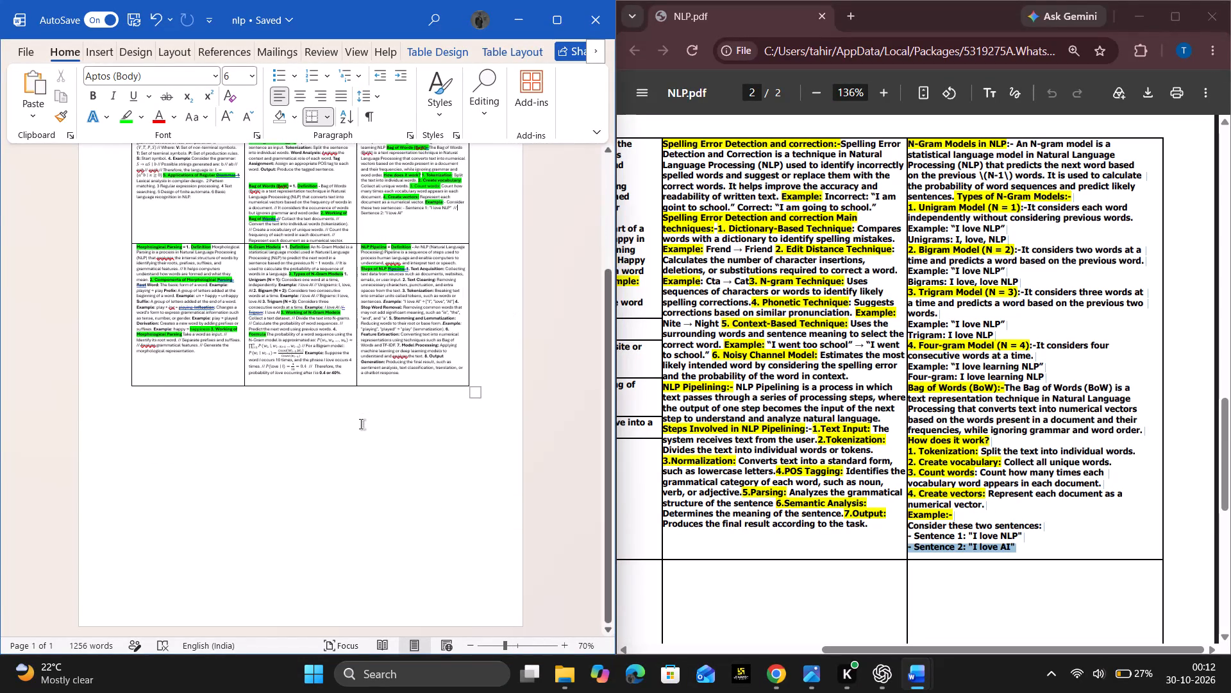
scroll(361, 424, "up", 1)
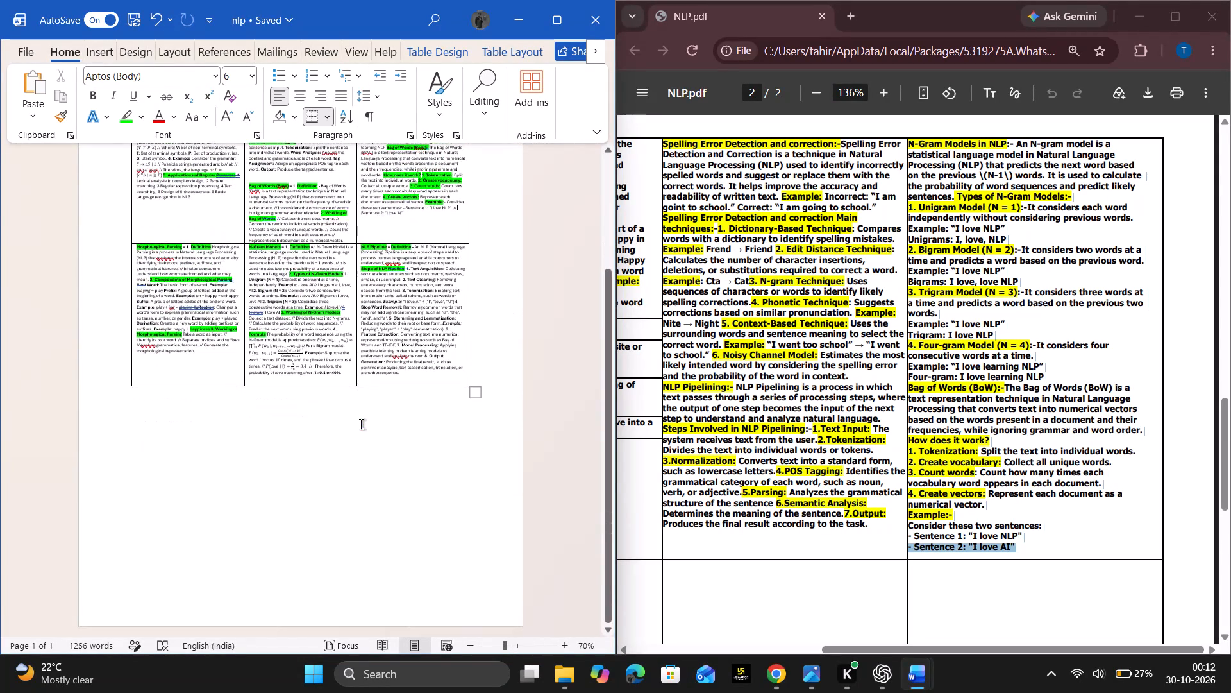
scroll(361, 424, "up", 1)
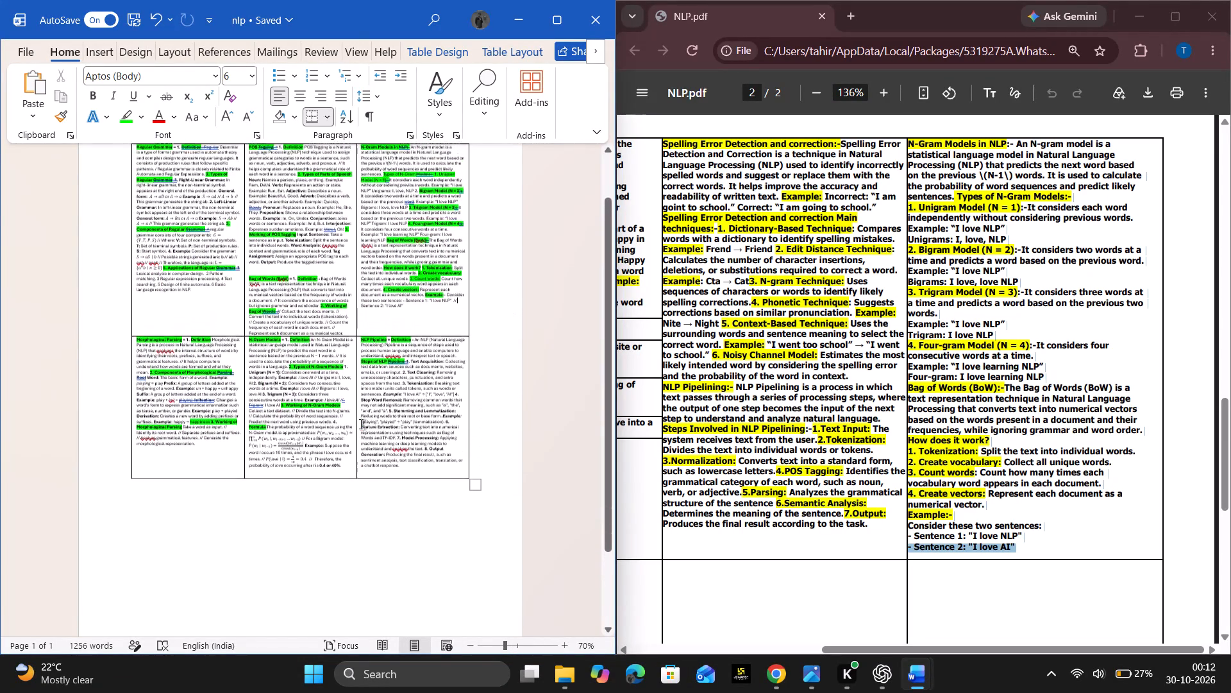
scroll(361, 424, "up", 3)
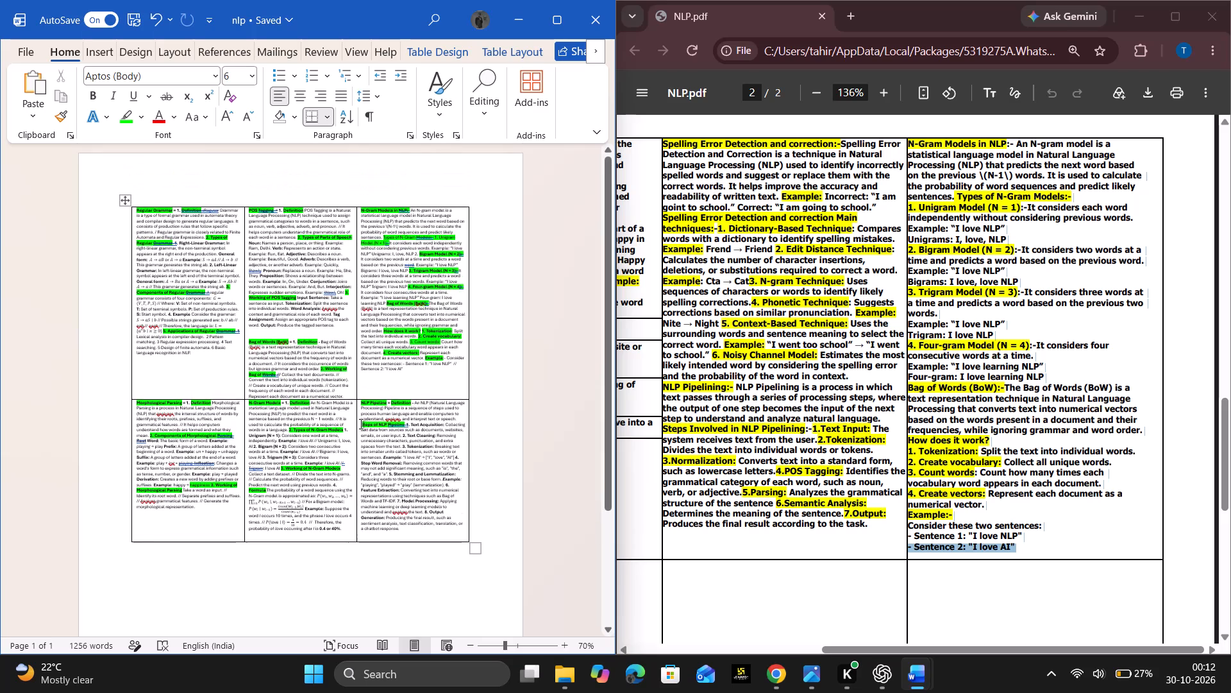
Apply 1.0 line spacing to the Morphological Parsing text in the first column's lower cell.
scroll(182, 435, "up", 4, "ctrl")
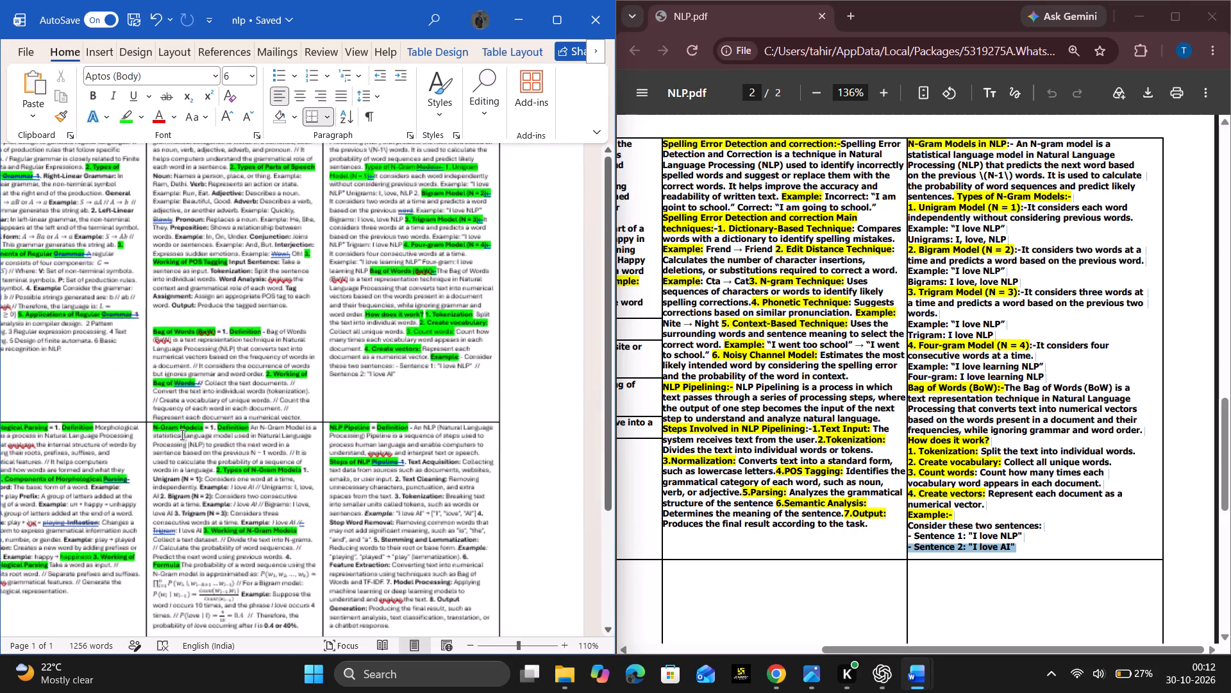
scroll(182, 435, "right", 1)
scroll(182, 435, "down", 1)
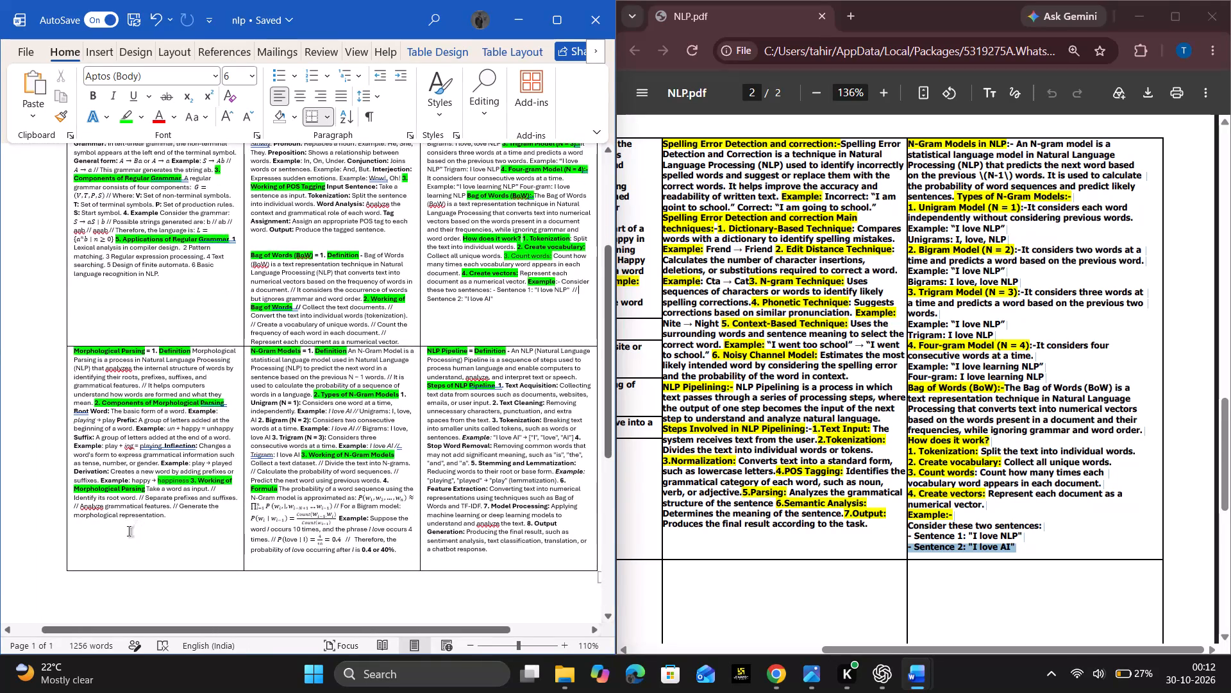
left_click_drag(169, 517, 73, 361)
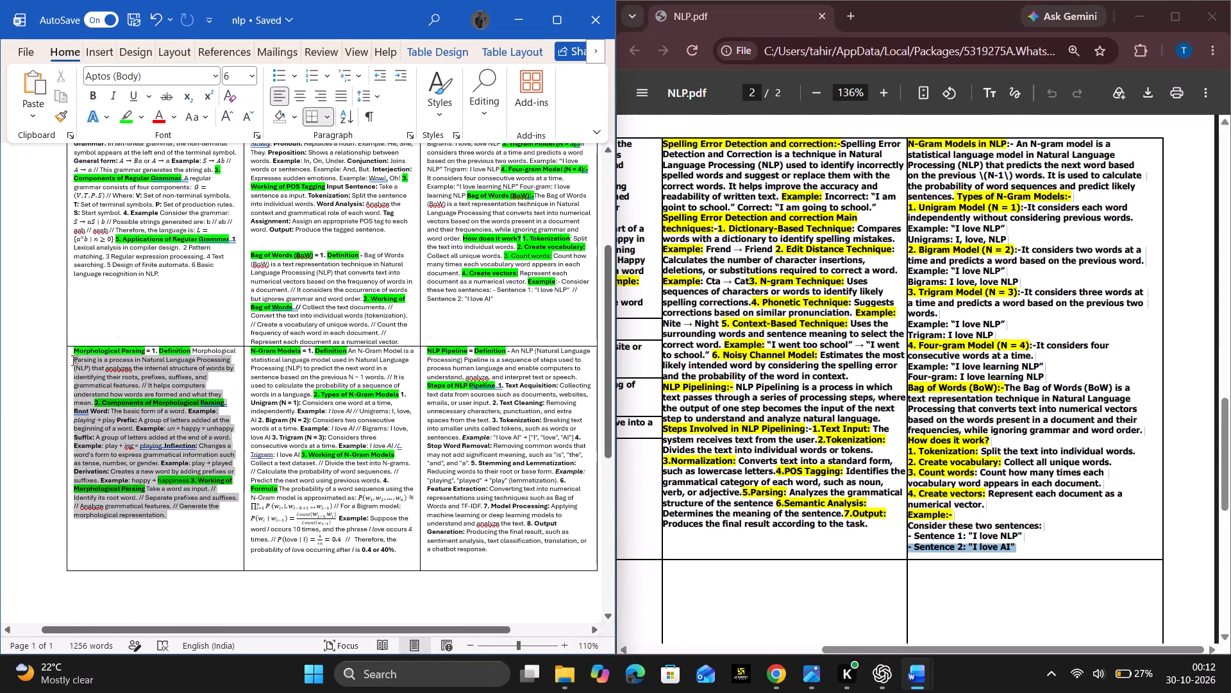
left_click_drag(73, 361, 74, 351)
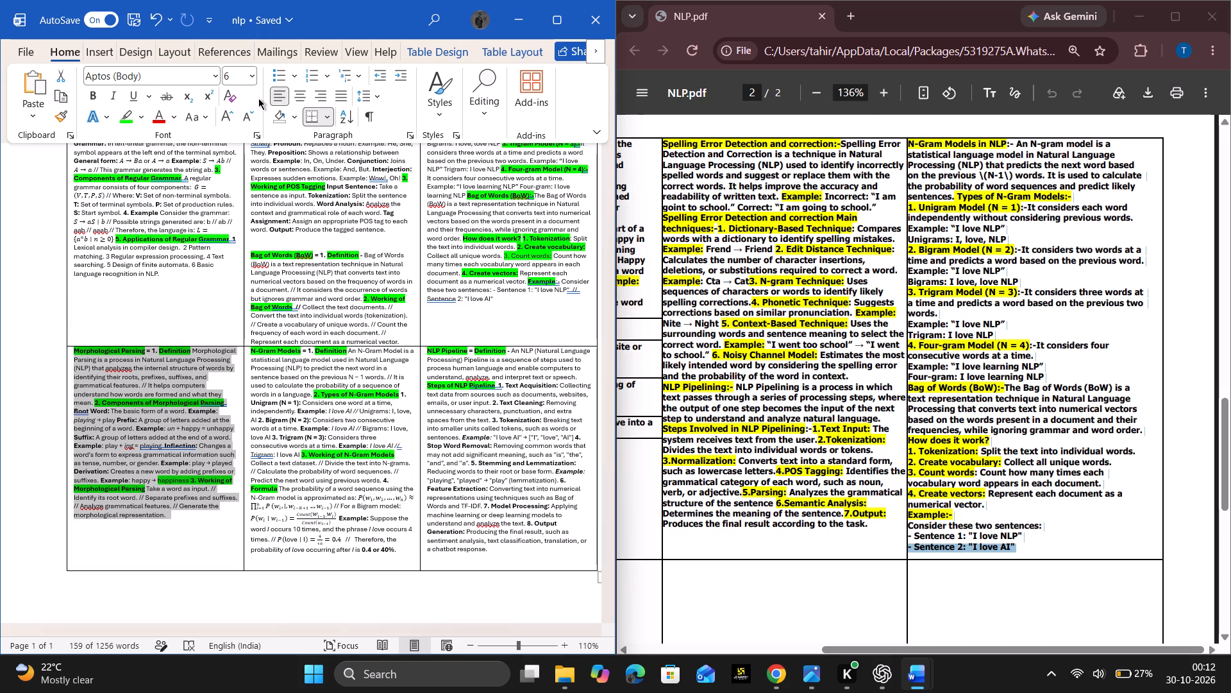
left_click(380, 94)
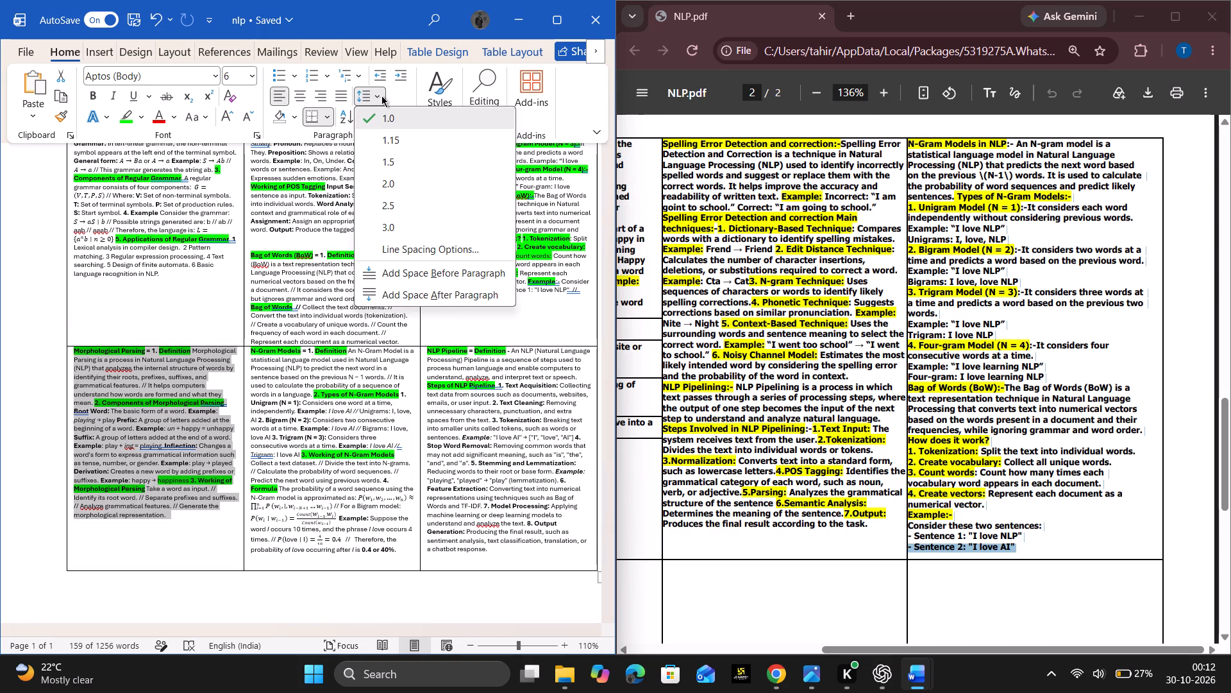
left_click(389, 114)
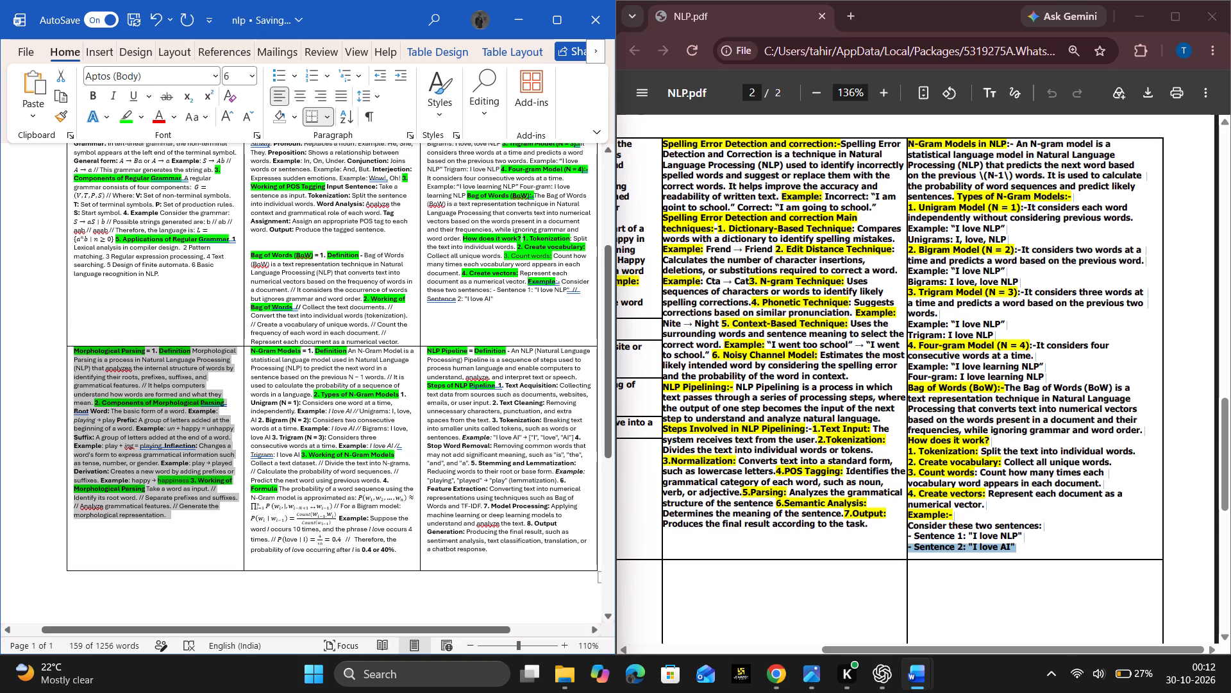
Move the Morphological Parsing text into the cell above, below the Regular Grammar notes, with a blank line between them.
key("ctrl+x")
left_click(166, 292)
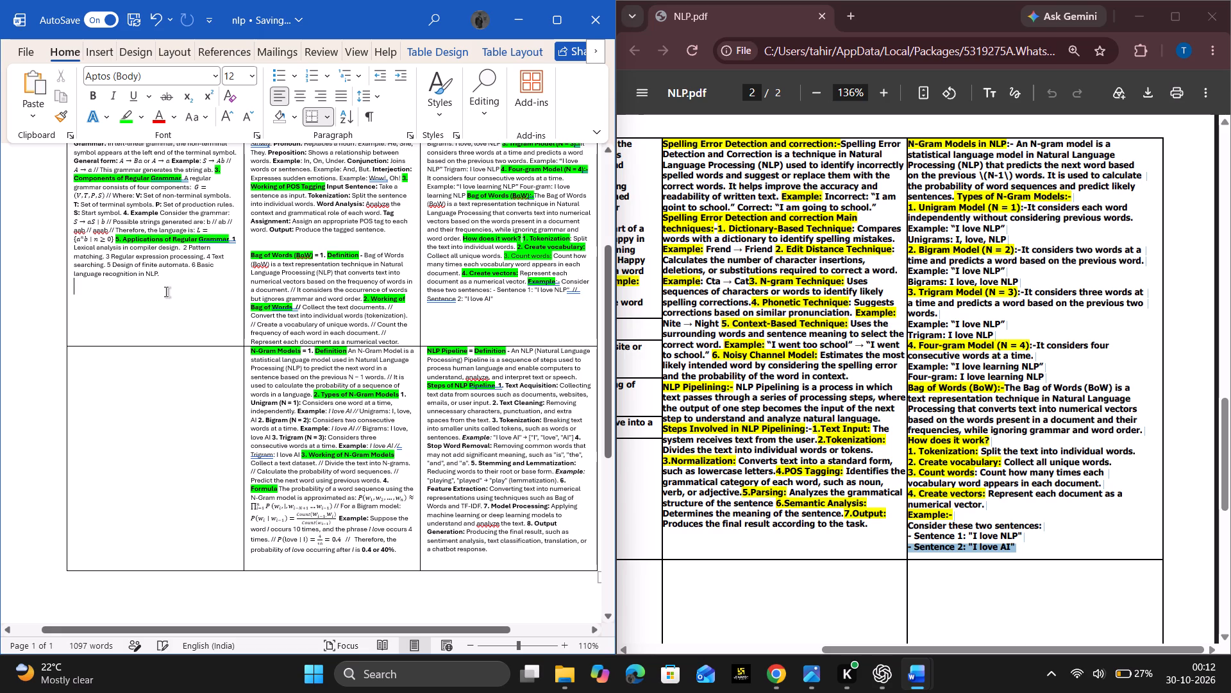
key("ctrl+v")
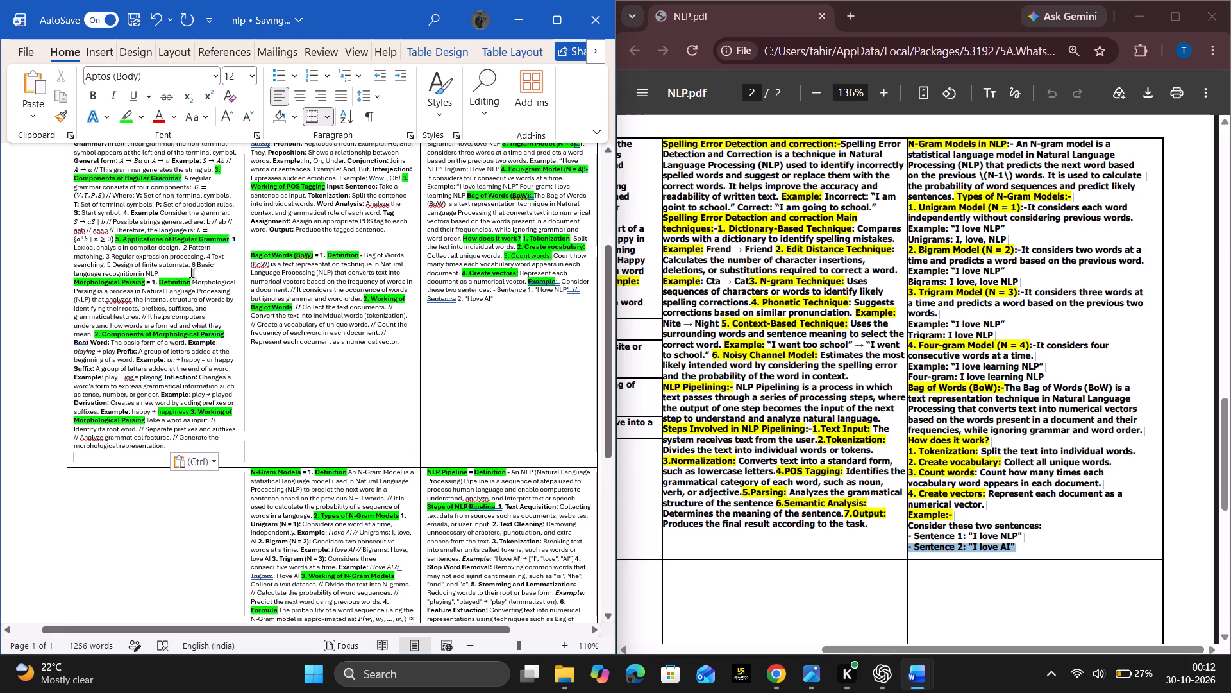
left_click(192, 273)
key("Return")
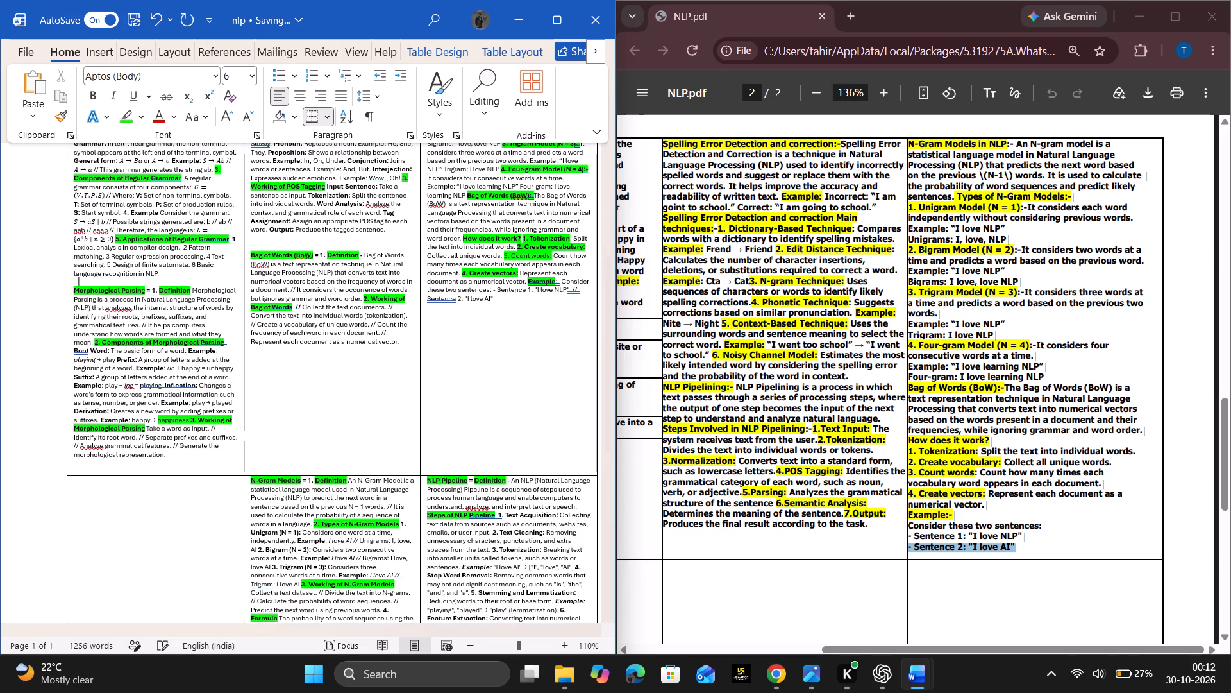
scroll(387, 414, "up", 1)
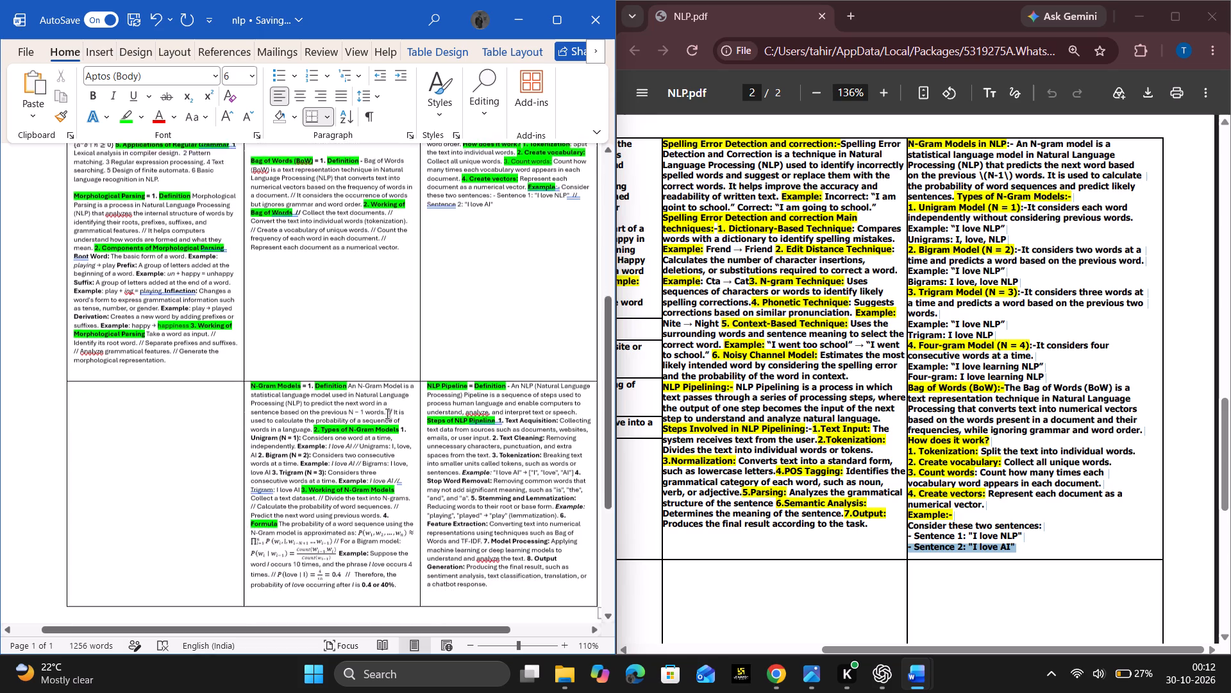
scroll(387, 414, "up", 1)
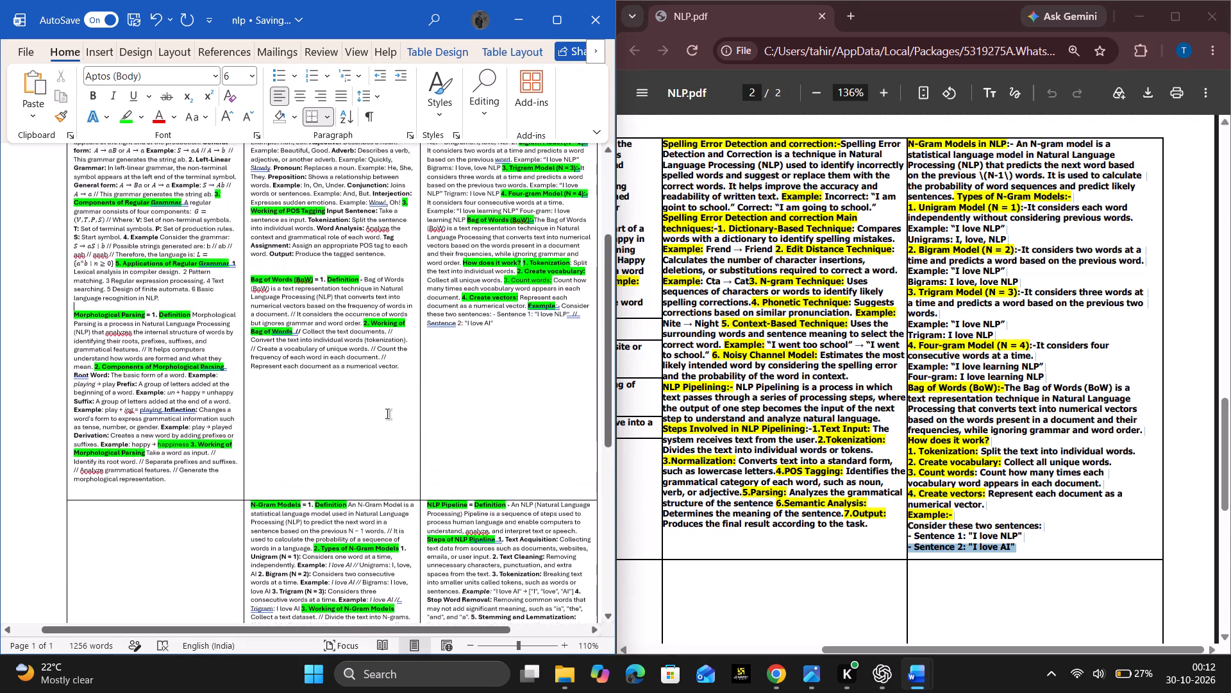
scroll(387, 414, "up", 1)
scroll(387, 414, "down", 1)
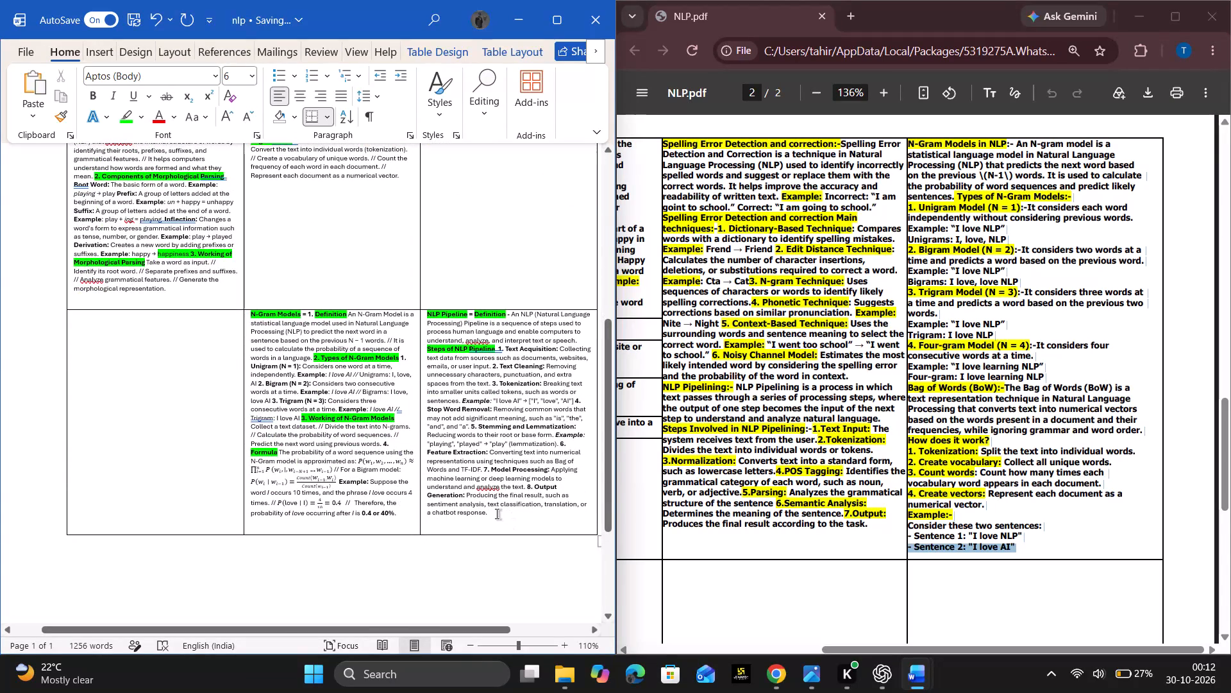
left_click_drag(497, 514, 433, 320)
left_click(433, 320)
Move the Bag of Words definition and working notes from under POS Tagging to the third column's upper cell, below the "I love AI" example with a blank line between.
scroll(433, 320, "up", 1)
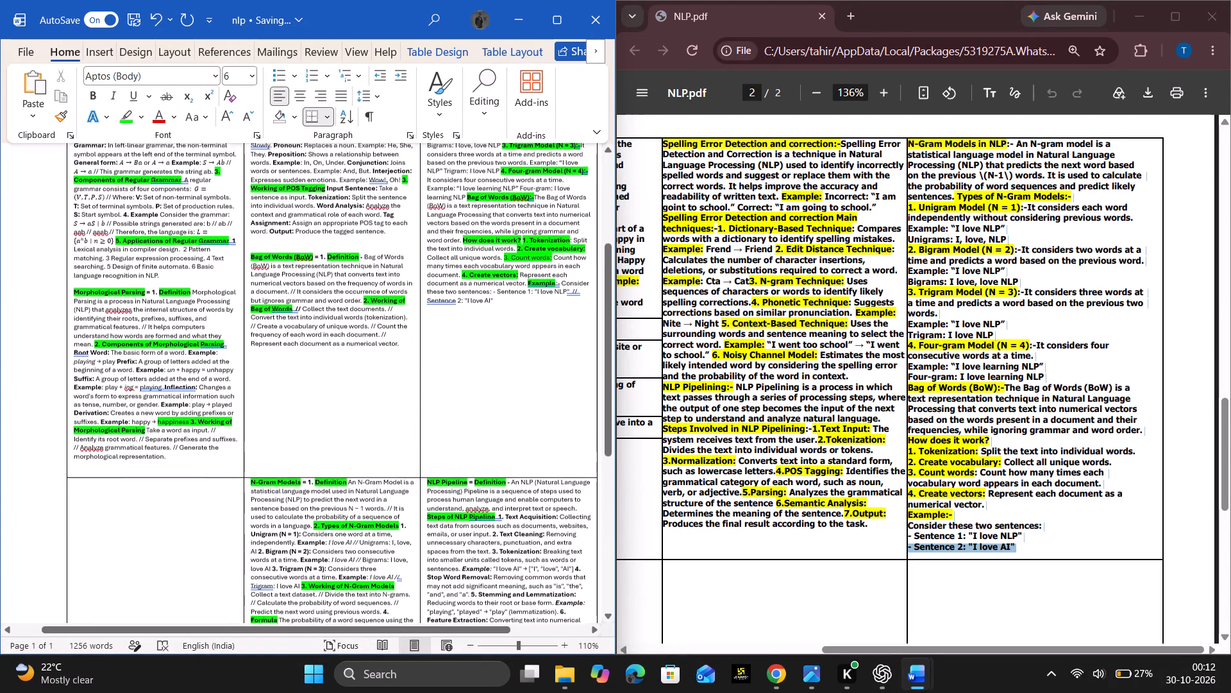
scroll(433, 320, "up", 1)
left_click_drag(405, 346, 325, 321)
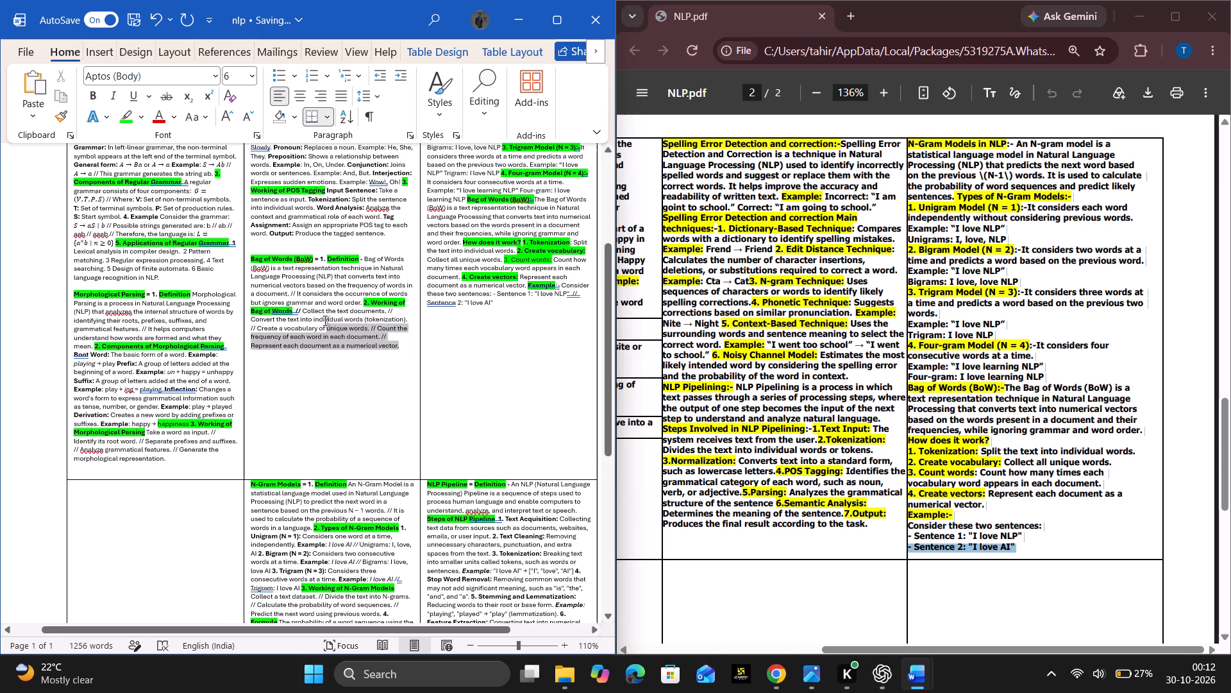
left_click_drag(325, 321, 251, 258)
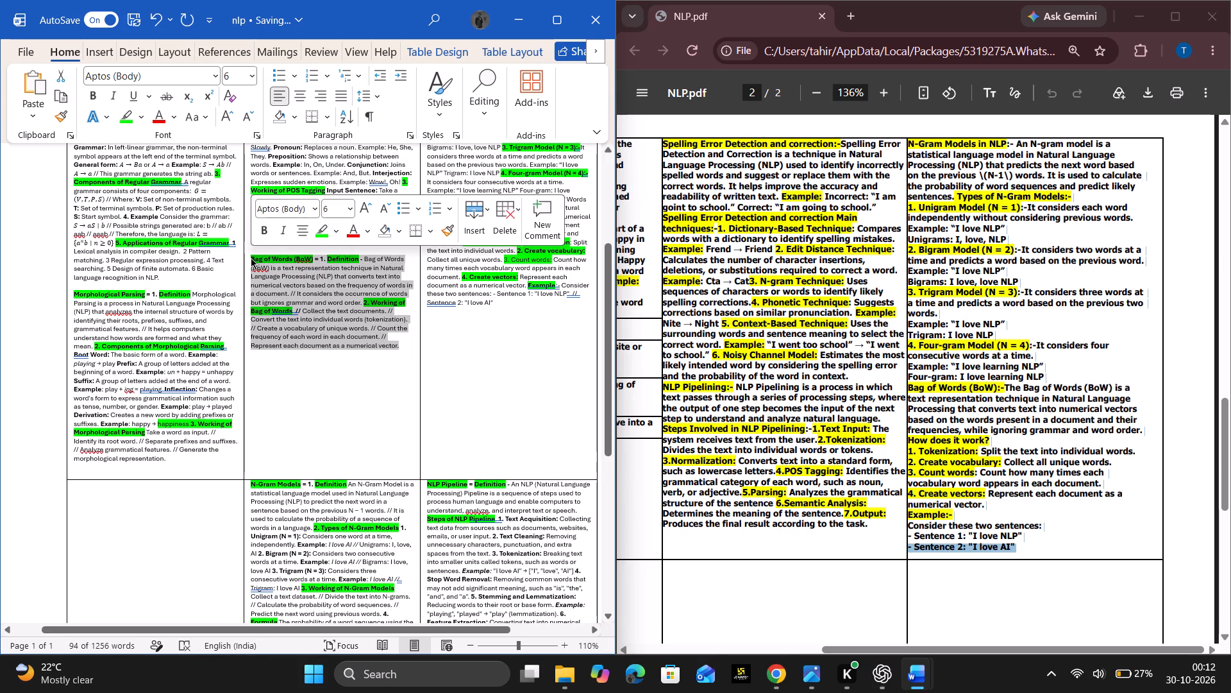
key("ctrl+x")
left_click(482, 329)
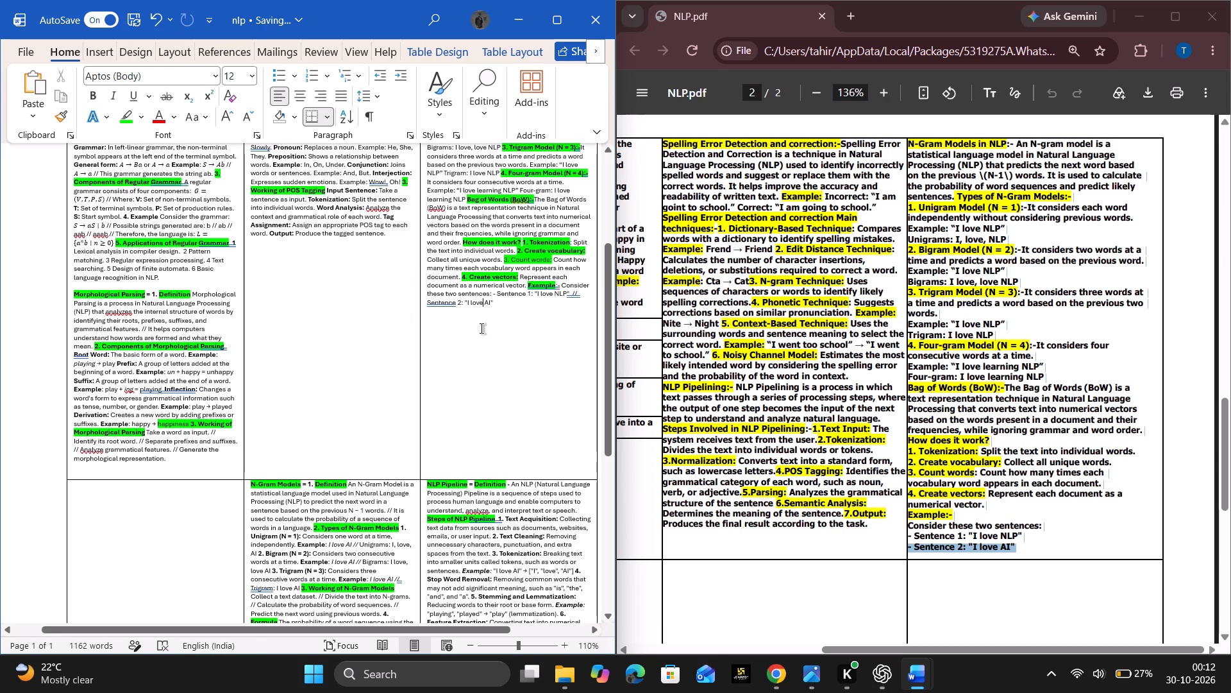
left_click(541, 306)
key("space")
key("space")
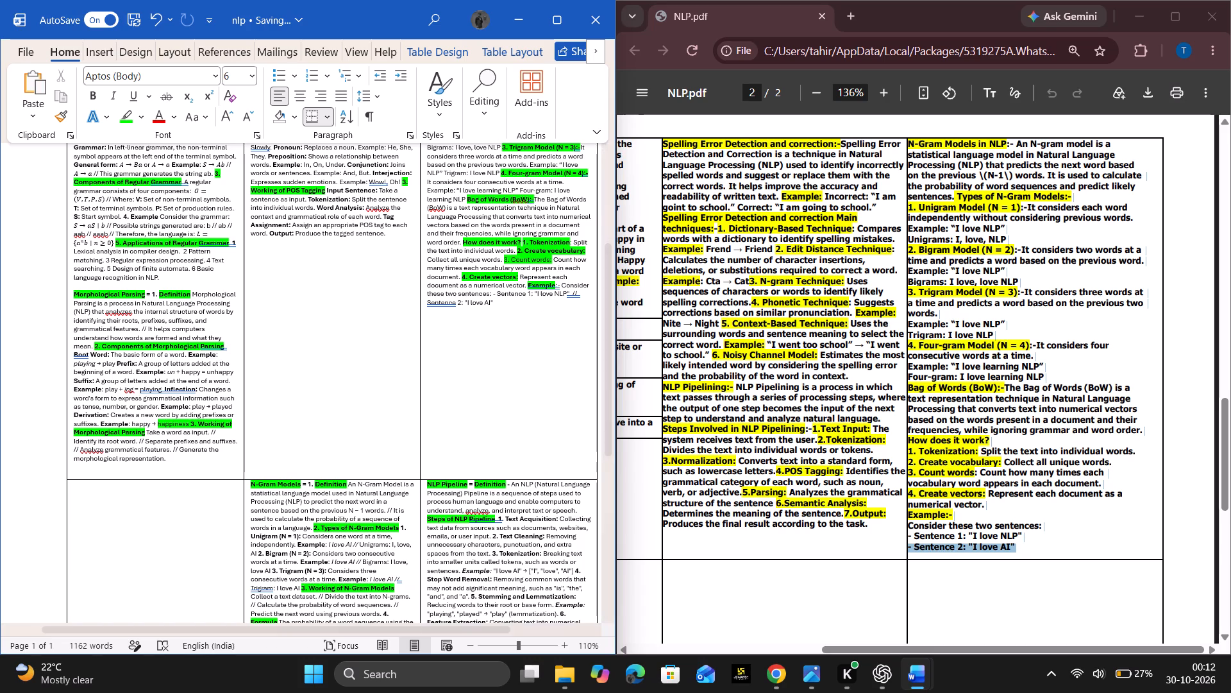
key("Return")
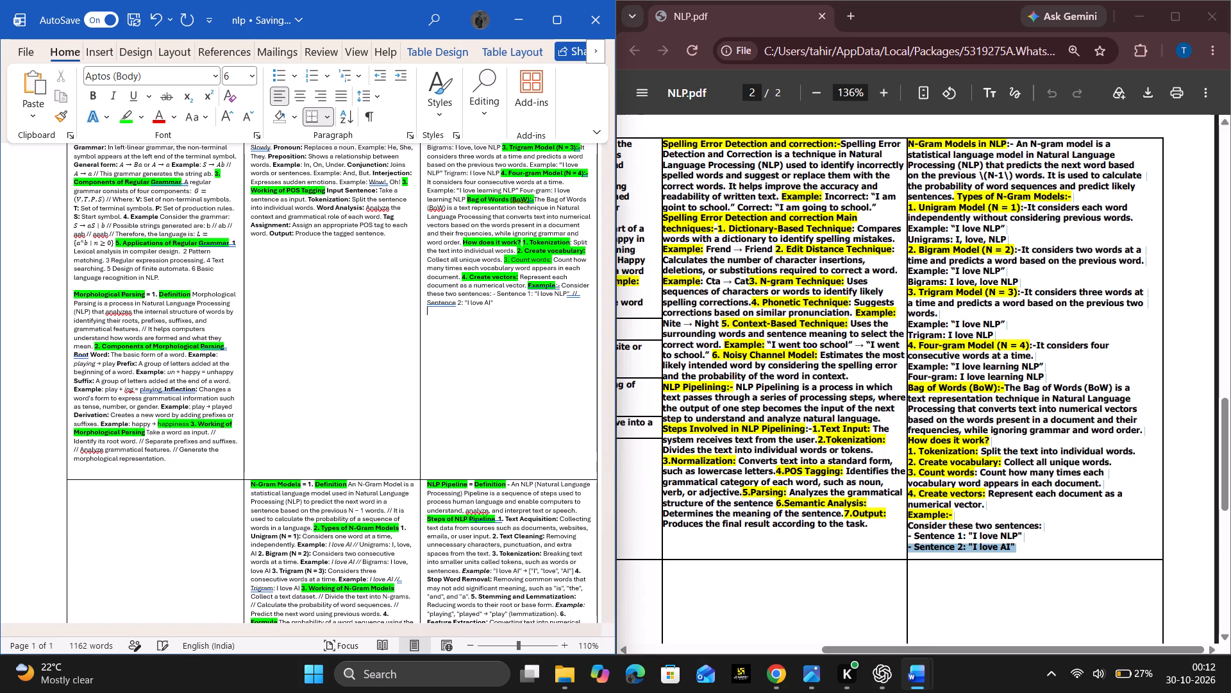
key("Return")
key("ctrl+v")
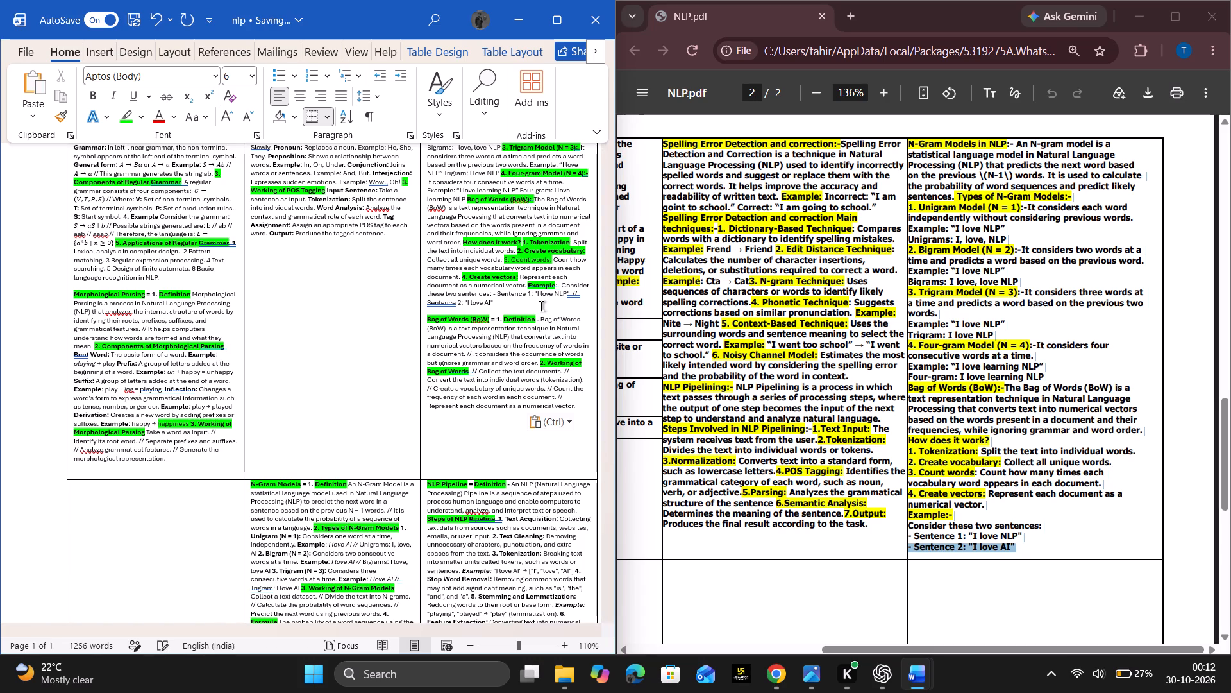
Remove the empty line after the Morphological Parsing text in the first column's upper cell.
scroll(468, 382, "down", 1)
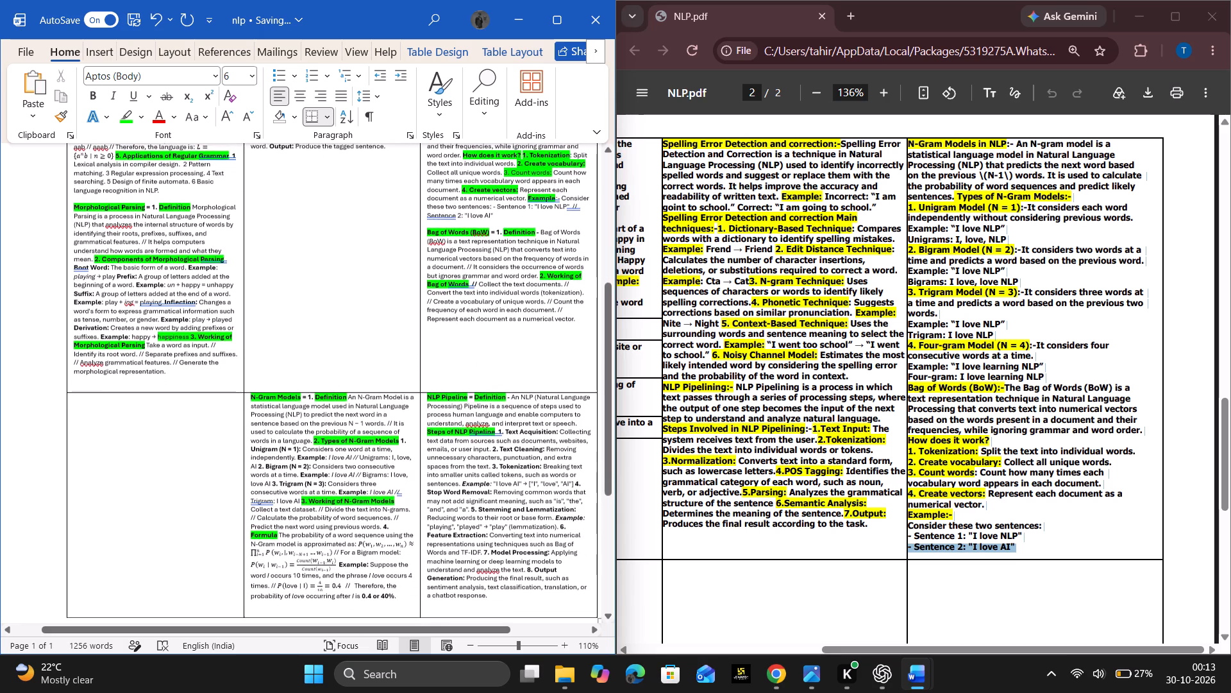
scroll(468, 382, "down", 2)
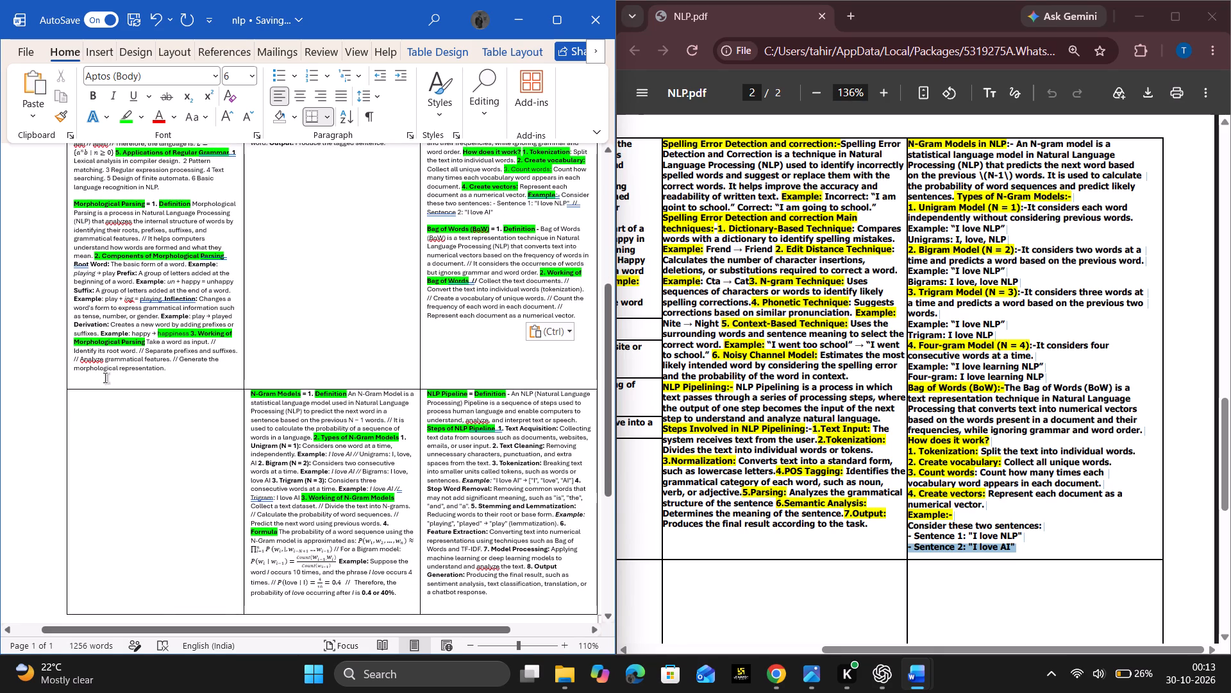
left_click(105, 378)
key("BackSpace")
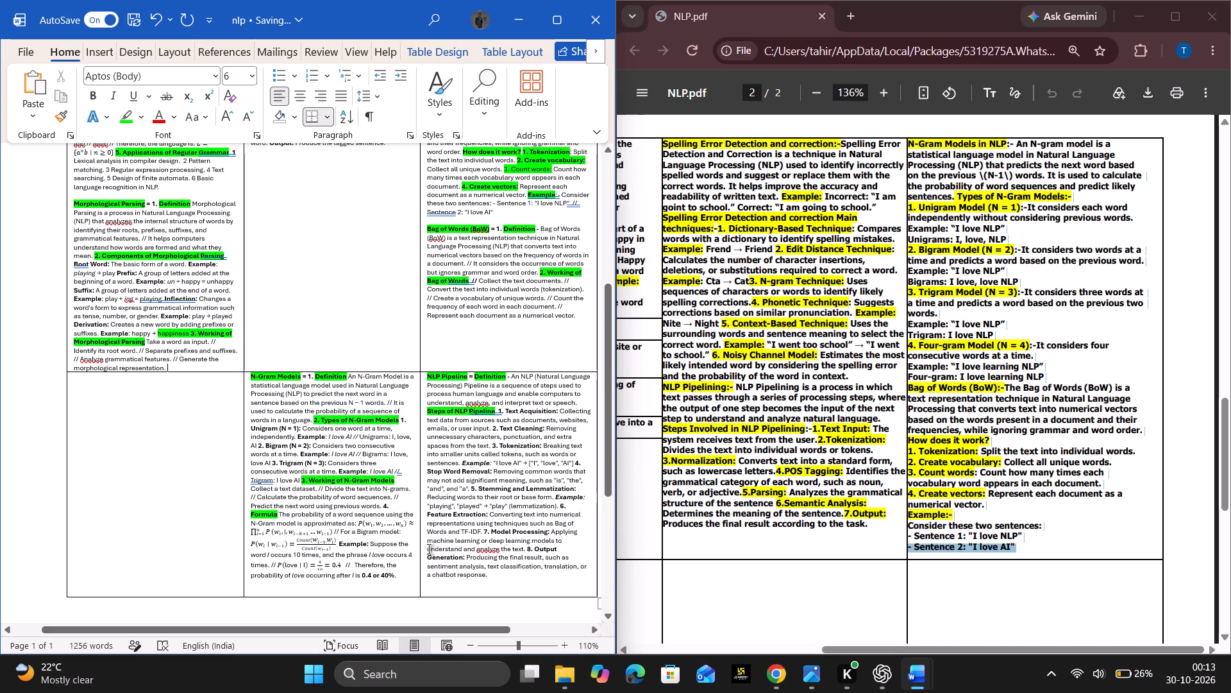
Move the N-Gram Models notes from the second column's lower cell to below the POS Tagging notes, leaving no empty line at the end.
scroll(458, 490, "down", 5)
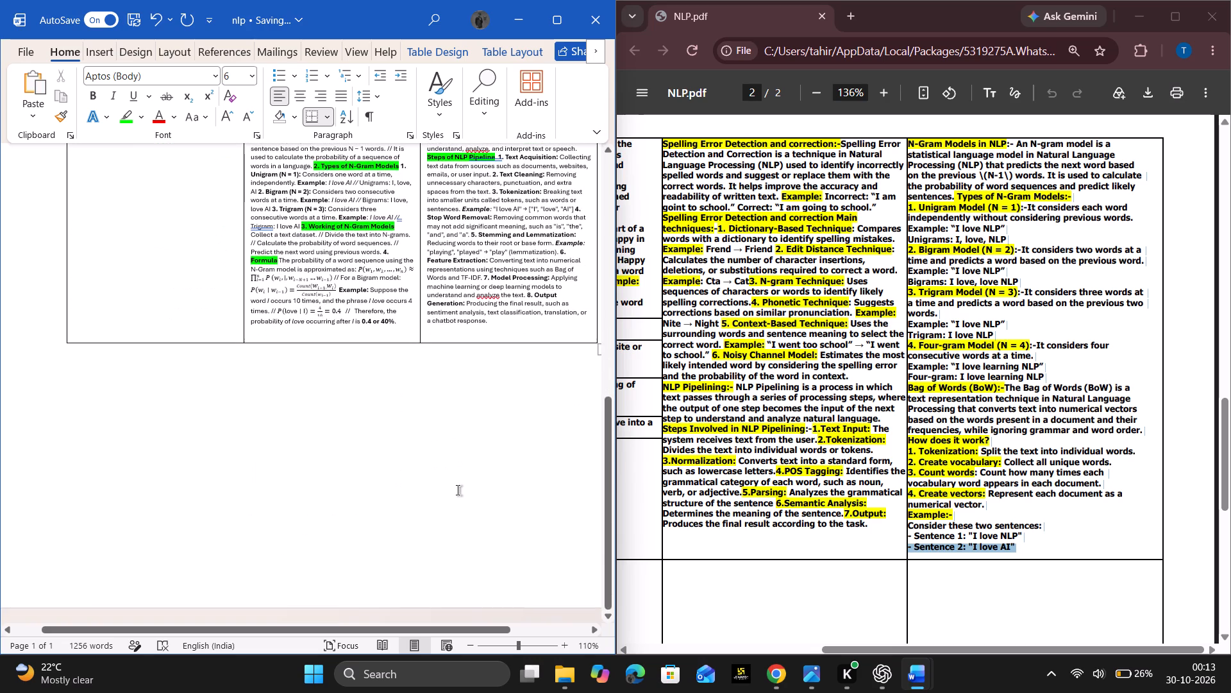
scroll(458, 490, "up", 4)
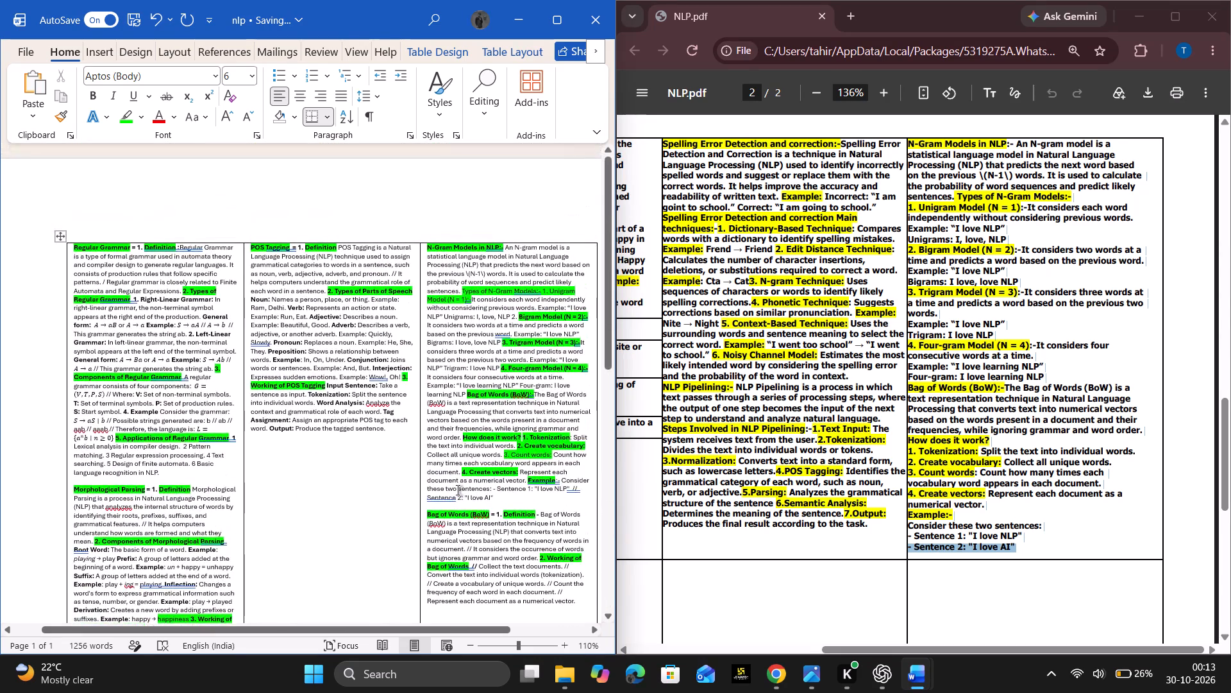
scroll(458, 490, "down", 2)
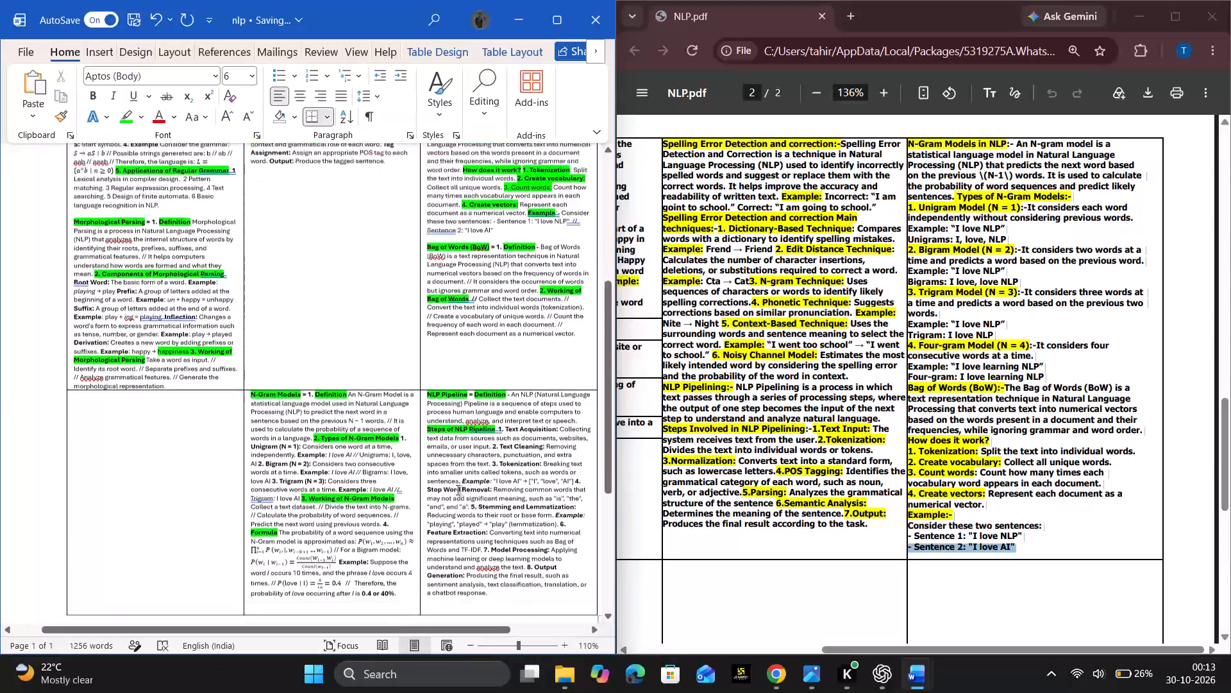
scroll(458, 490, "down", 1)
left_click_drag(489, 570, 432, 478)
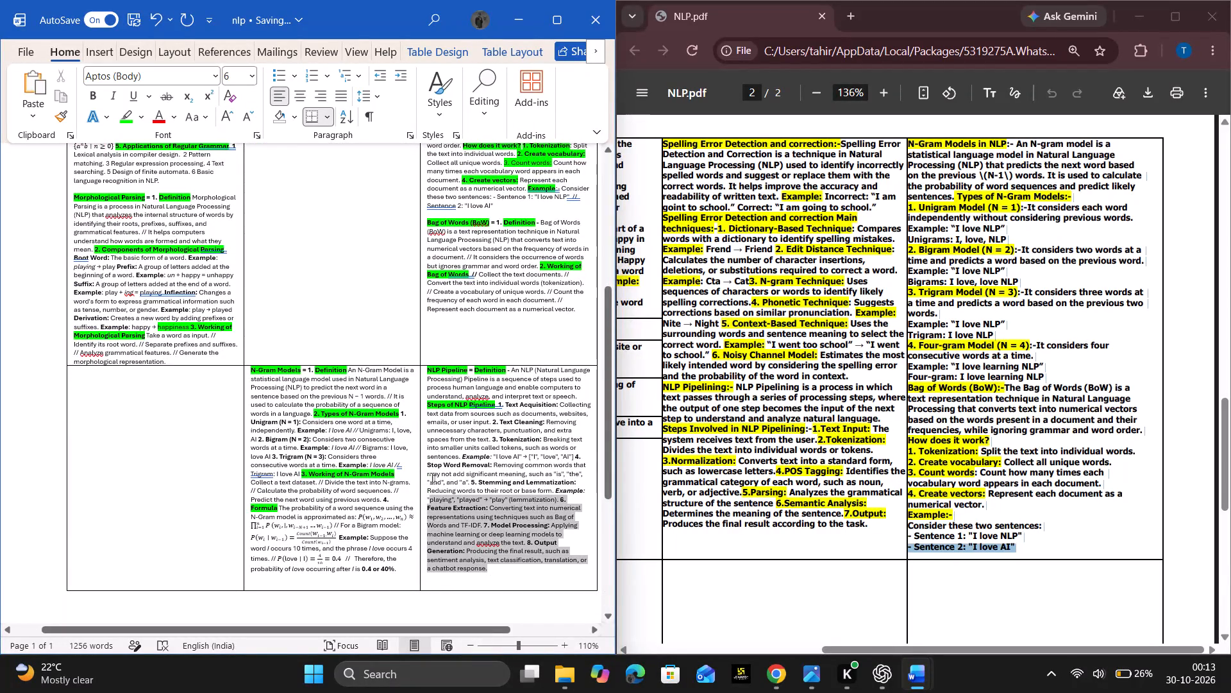
left_click_drag(432, 478, 428, 372)
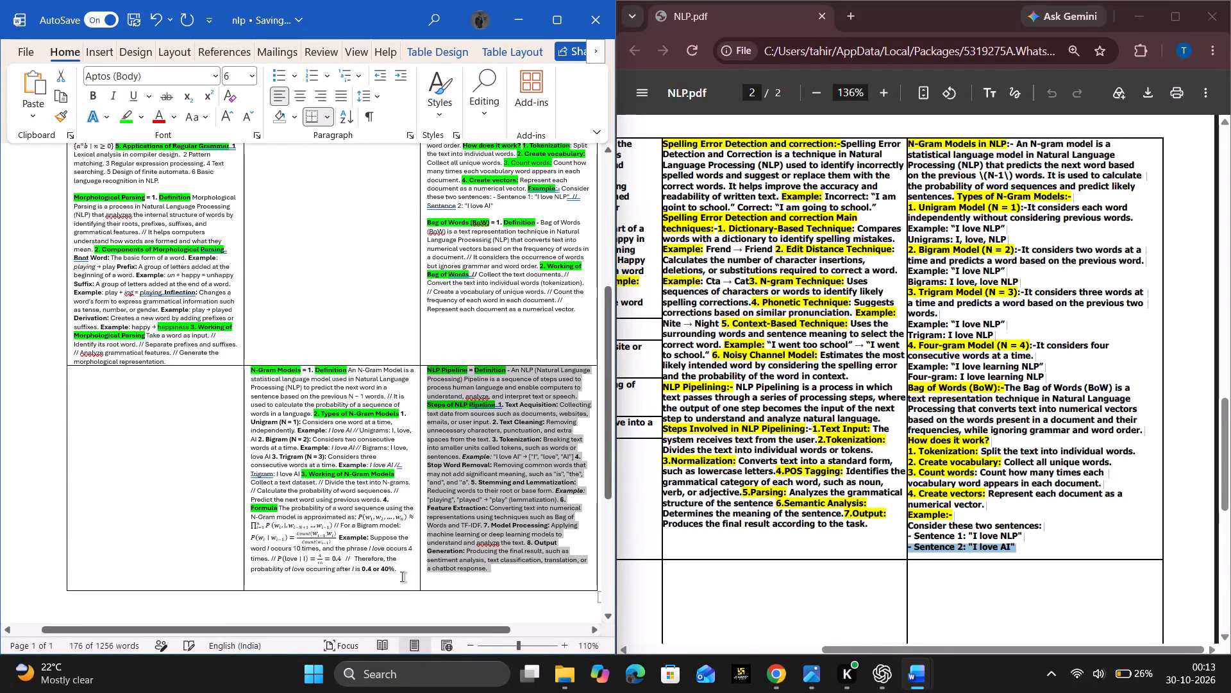
left_click_drag(398, 572, 247, 372)
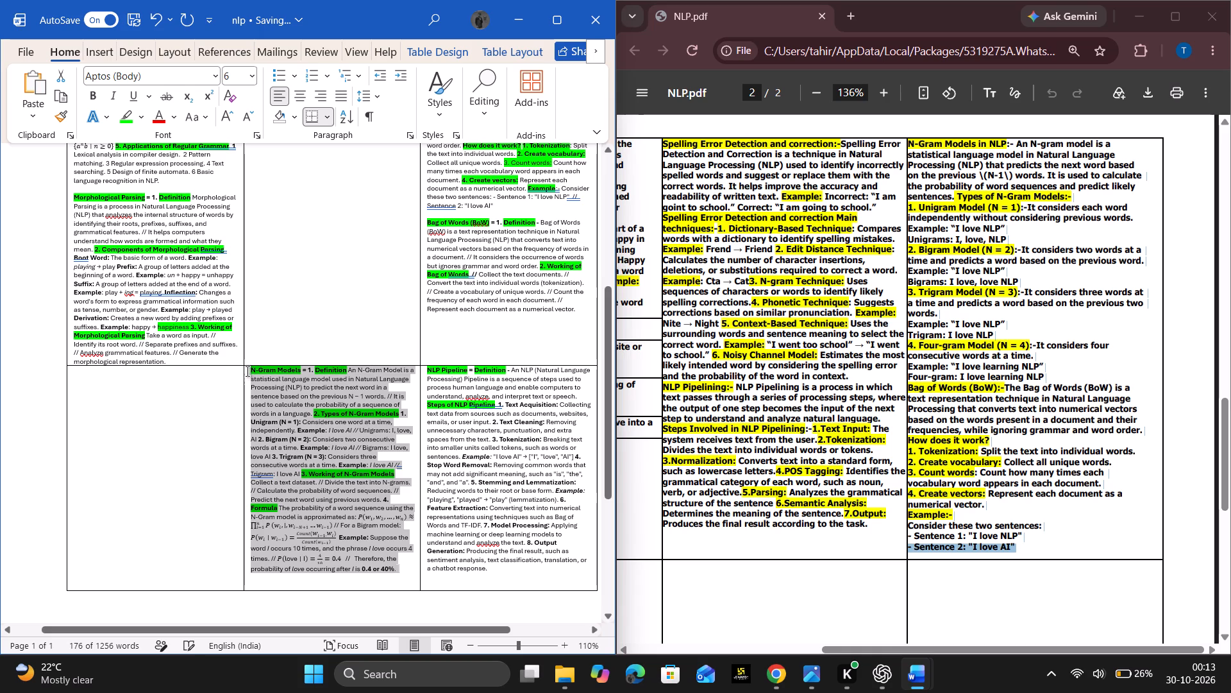
left_click_drag(247, 372, 247, 370)
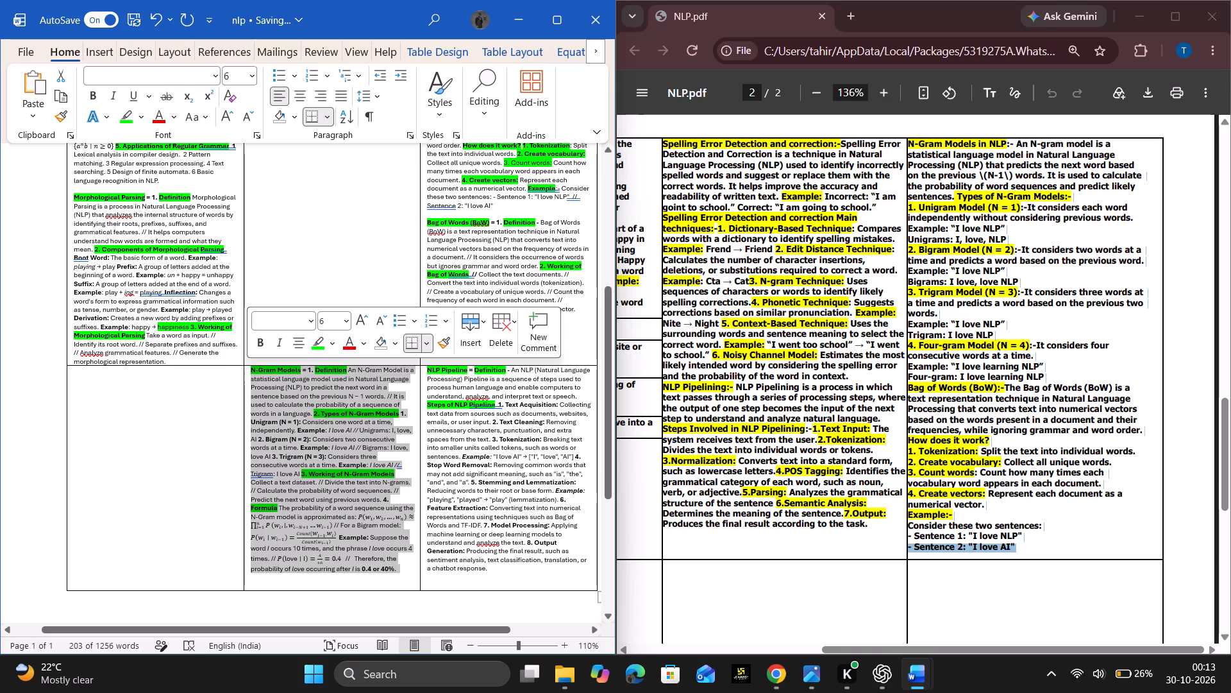
key("ctrl+x")
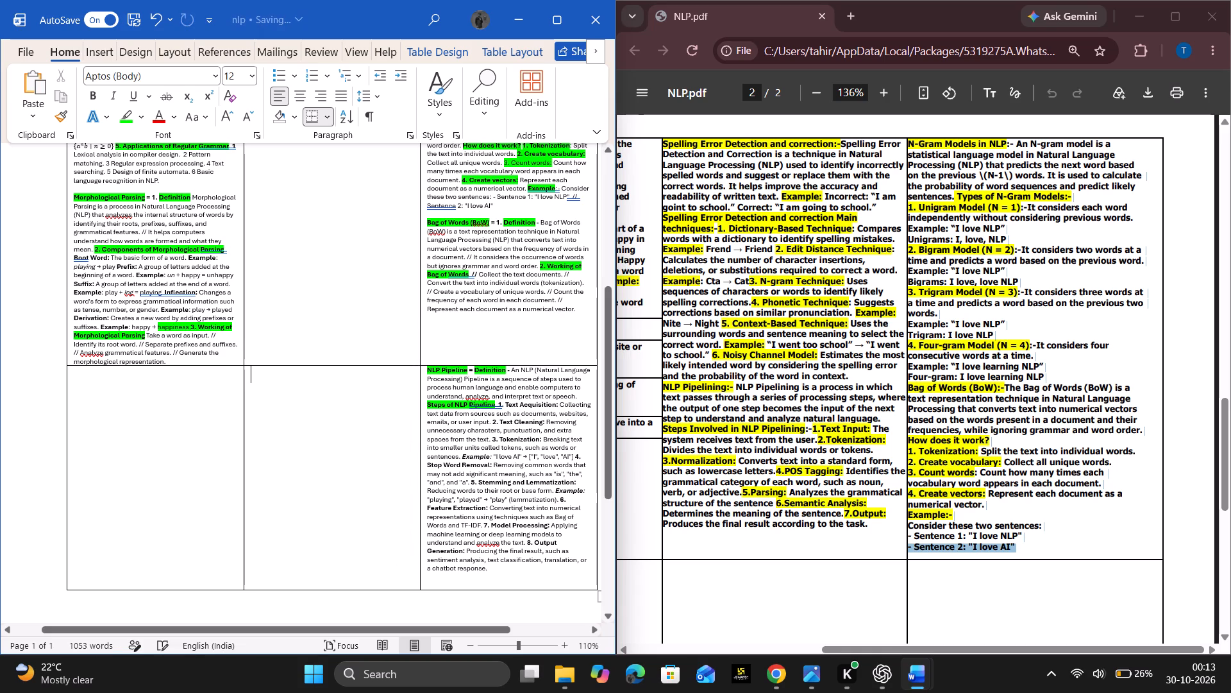
left_click(300, 247)
scroll(300, 247, "up", 1)
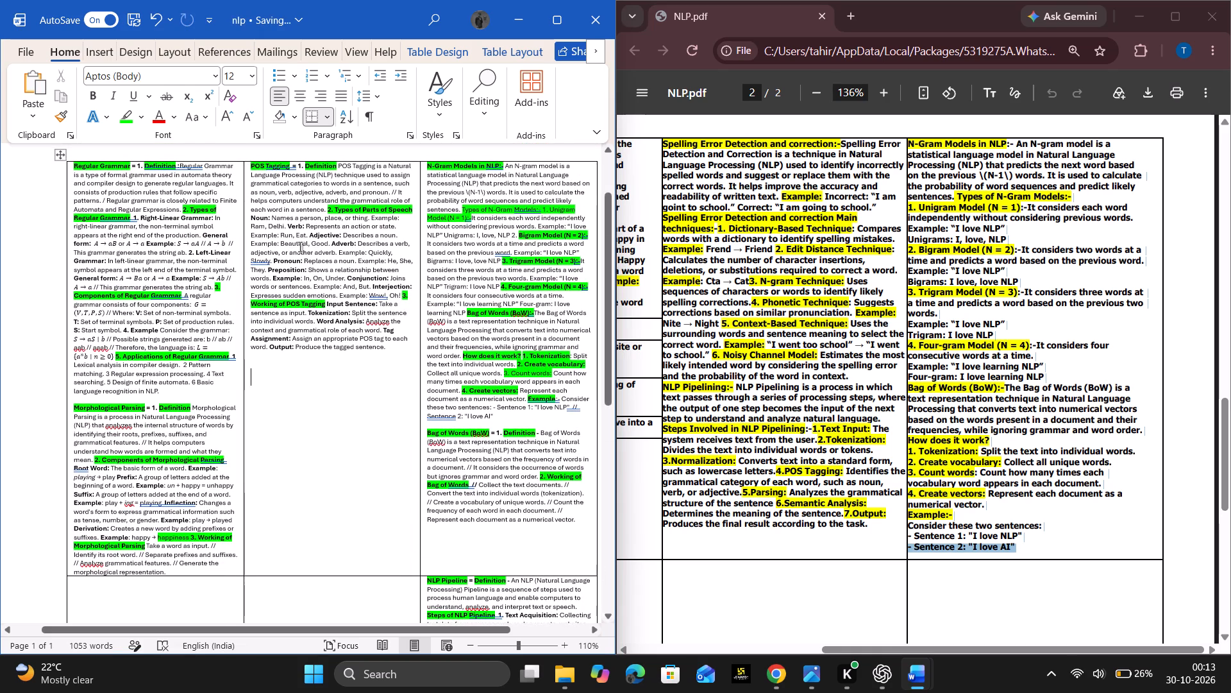
key("ctrl+v")
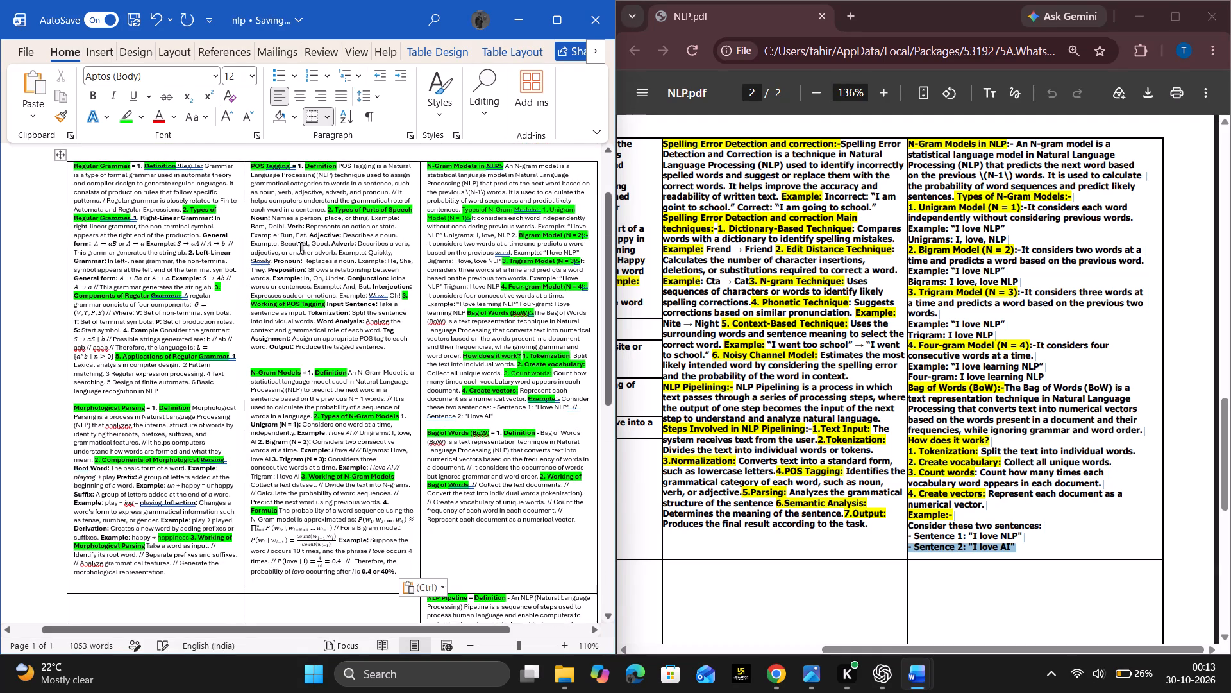
key("BackSpace")
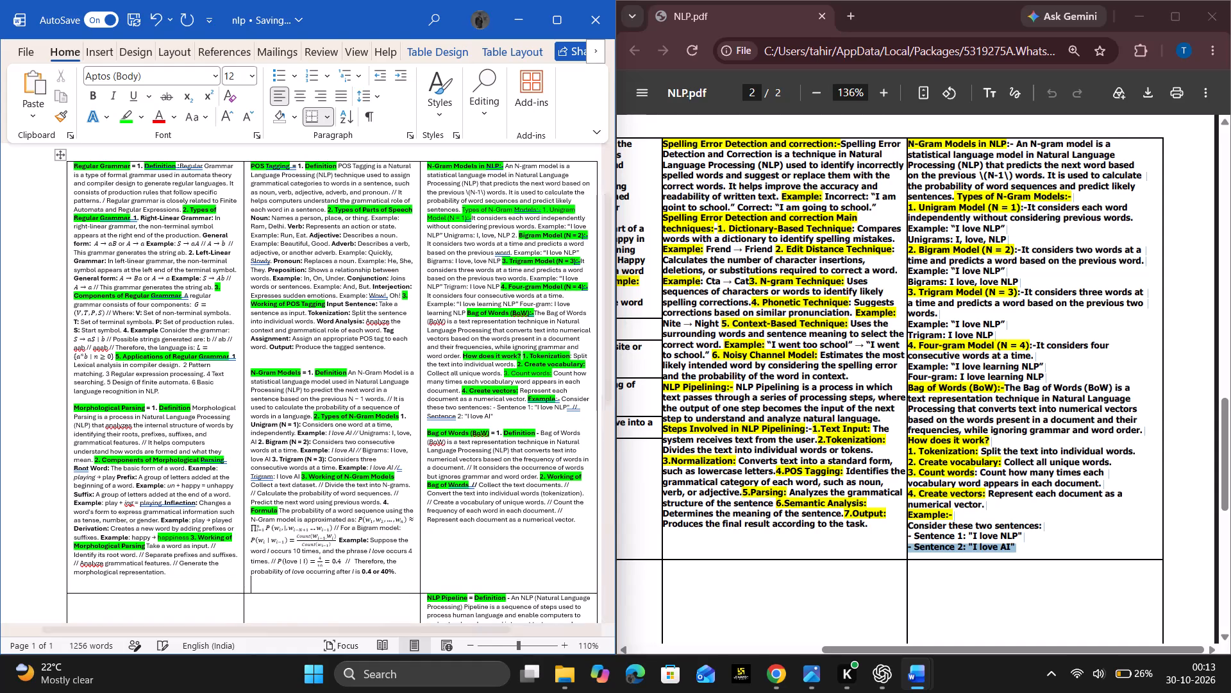
Copy the whole Spelling Error Detection and NLP Pipelining text, through step 7 Output, from page 2 of NLP.pdf.
scroll(300, 247, "down", 4)
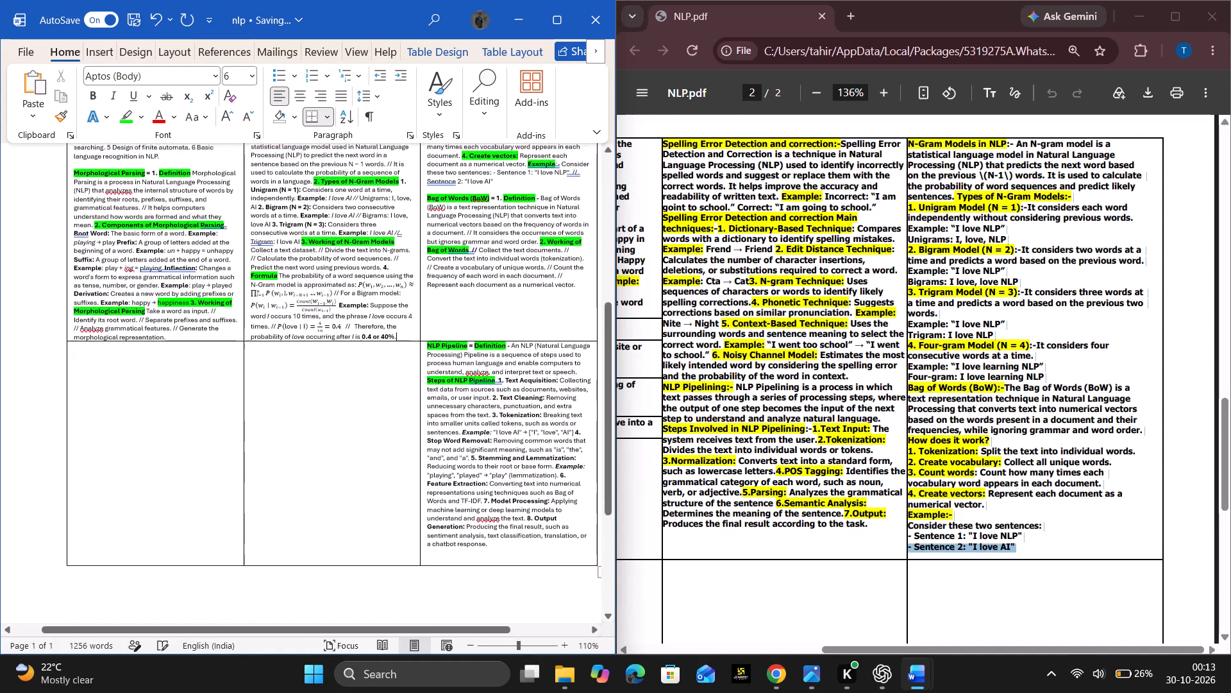
scroll(300, 247, "down", 3)
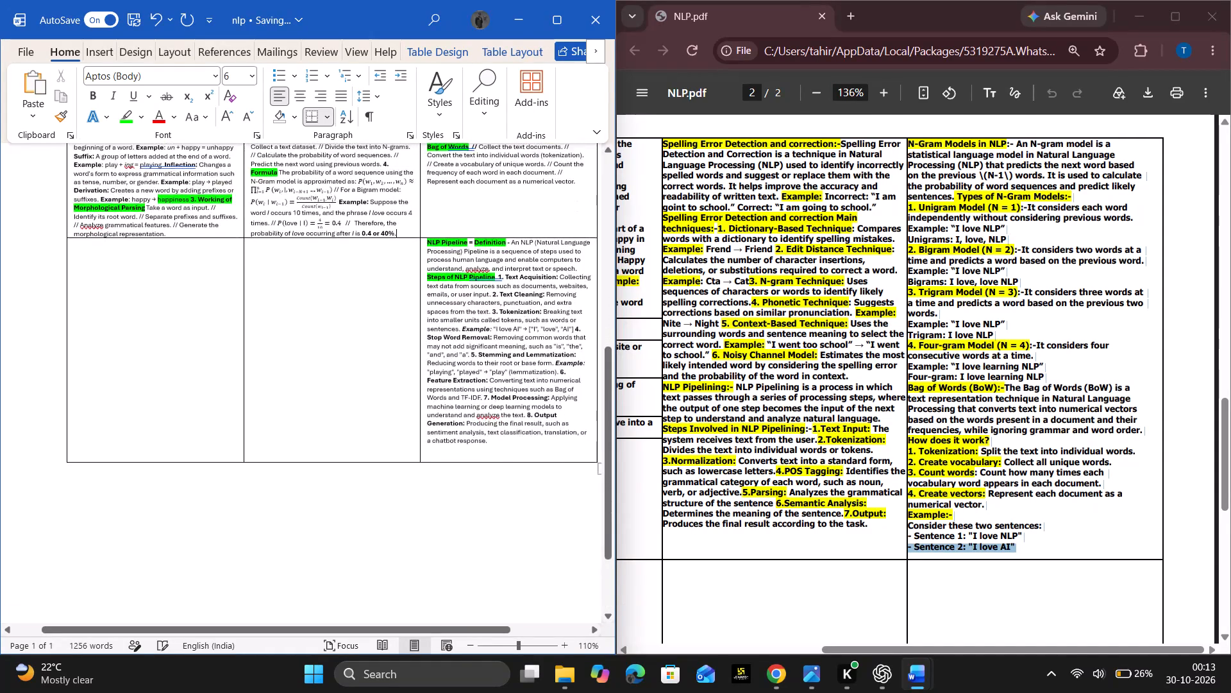
scroll(300, 247, "down", 1)
scroll(681, 284, "right", 1)
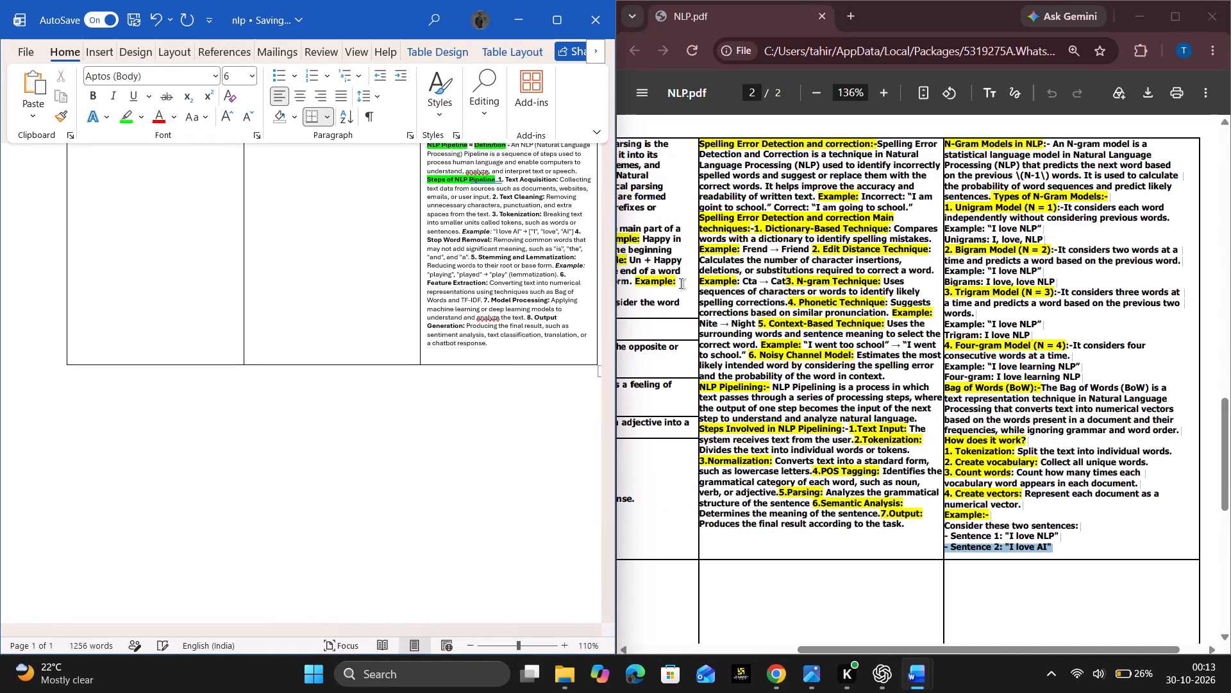
left_click_drag(914, 529, 798, 373)
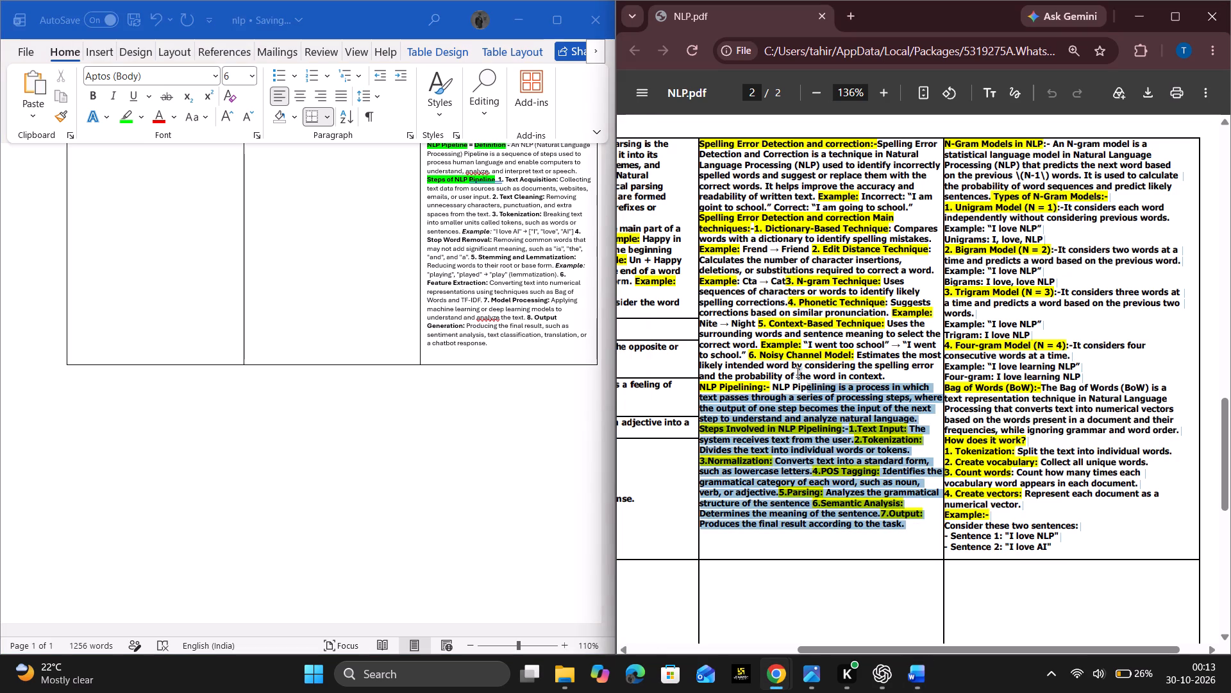
left_click_drag(798, 373, 696, 145)
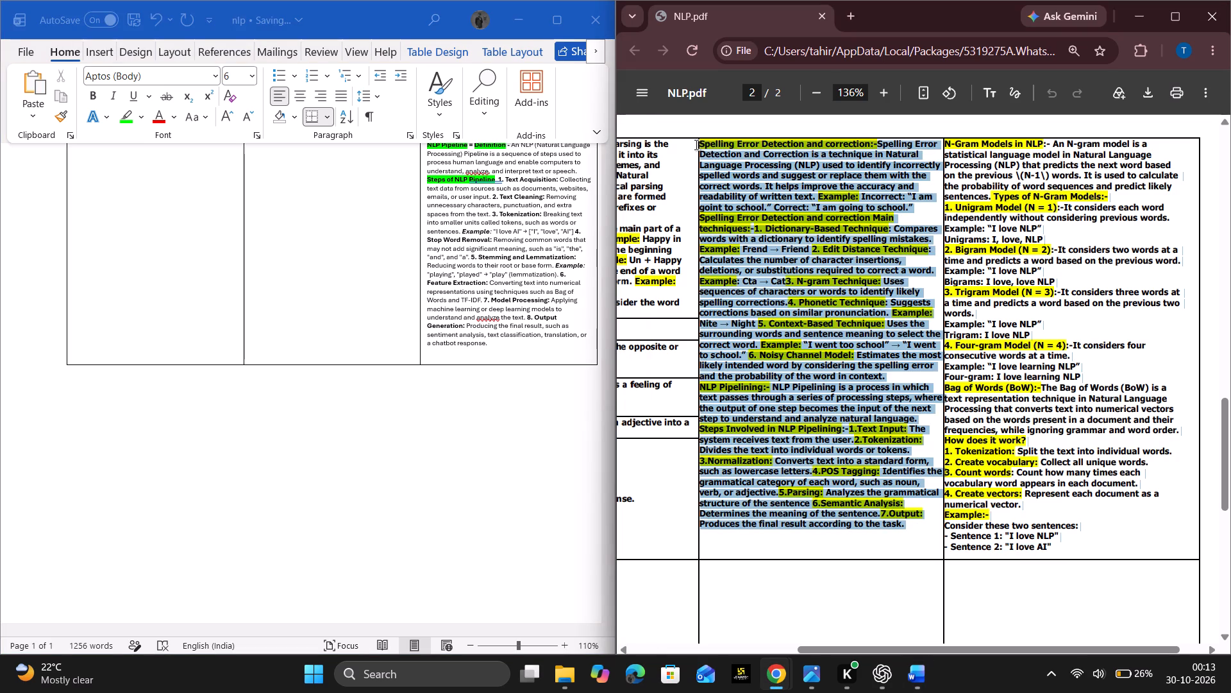
key("ctrl+c")
Switch to the nlp document and paste the copied text at font size 6 into the second column's empty lower cell.
left_click(387, 249)
left_click(351, 246)
scroll(351, 246, "up", 1)
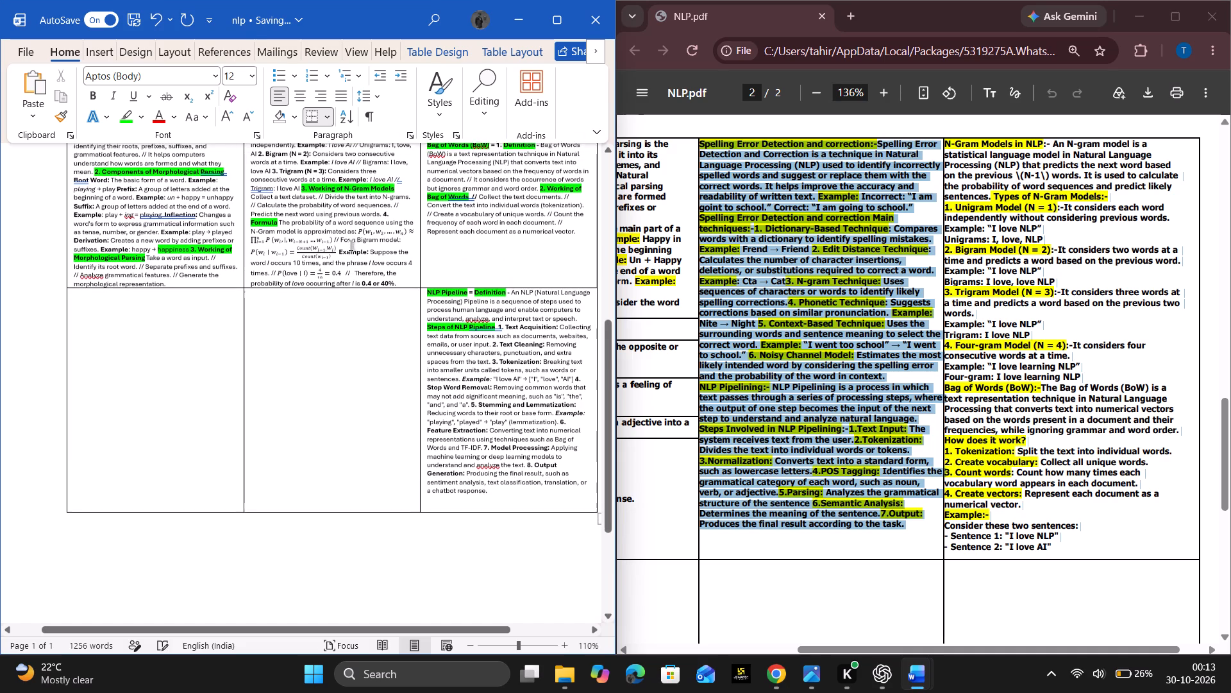
scroll(351, 246, "up", 1)
left_click(231, 76)
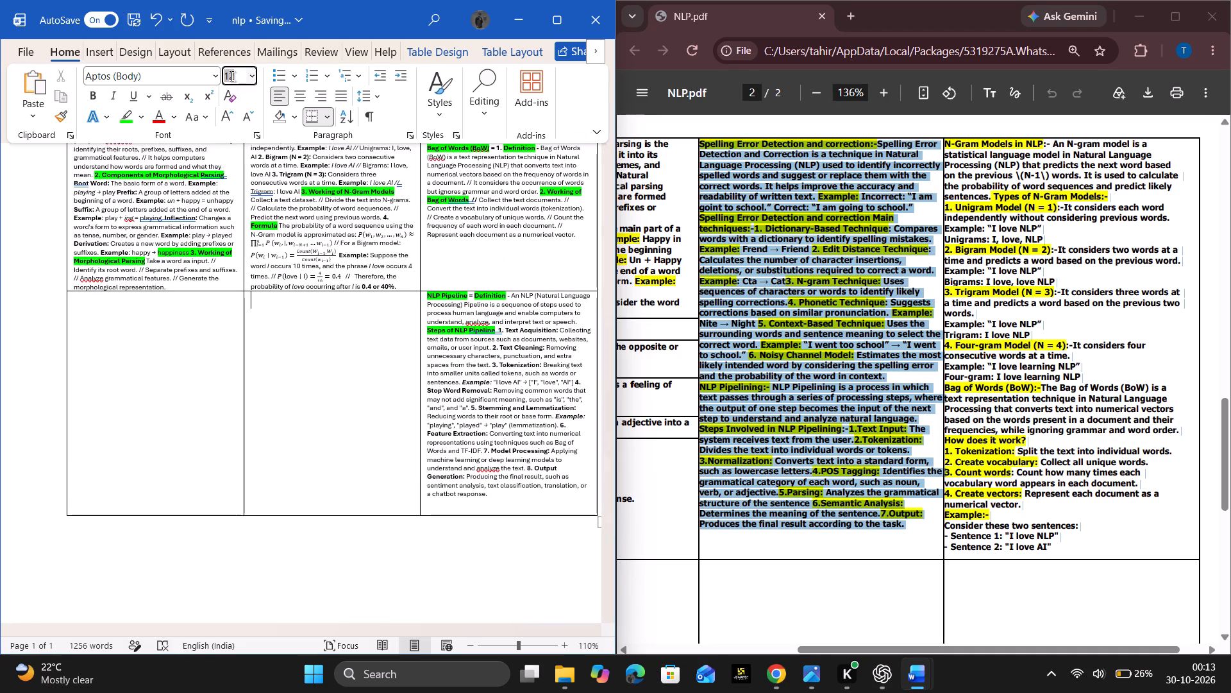
key("6")
key("Return")
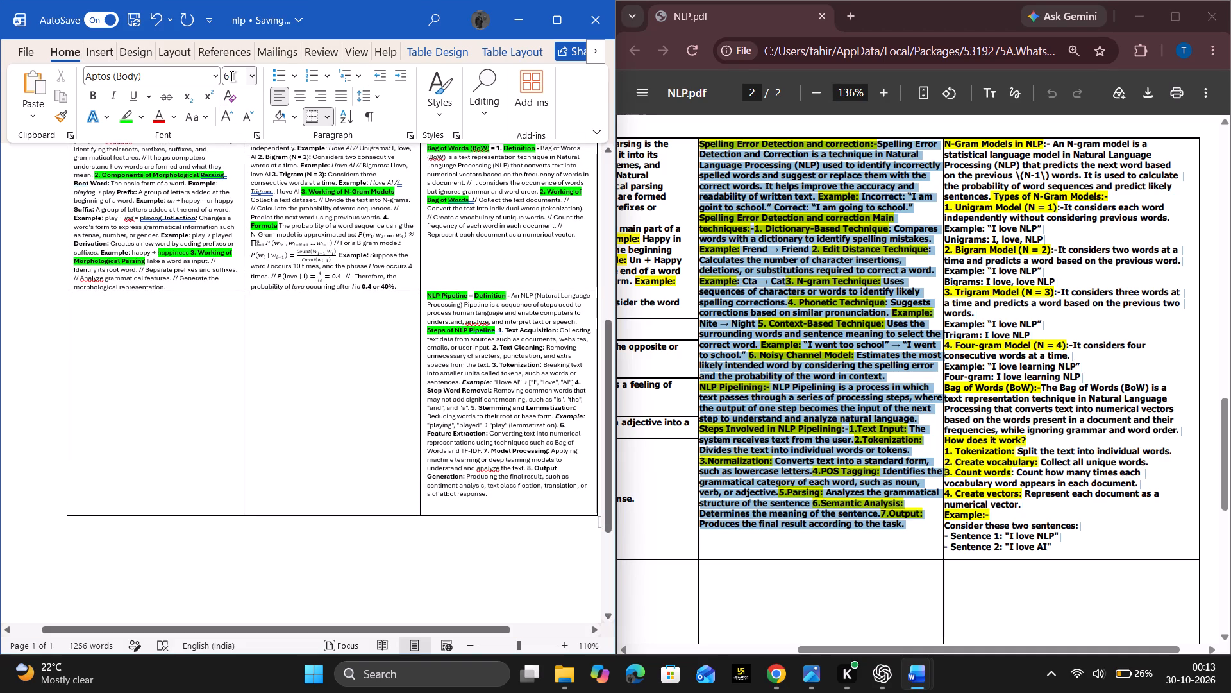
key("ctrl+v")
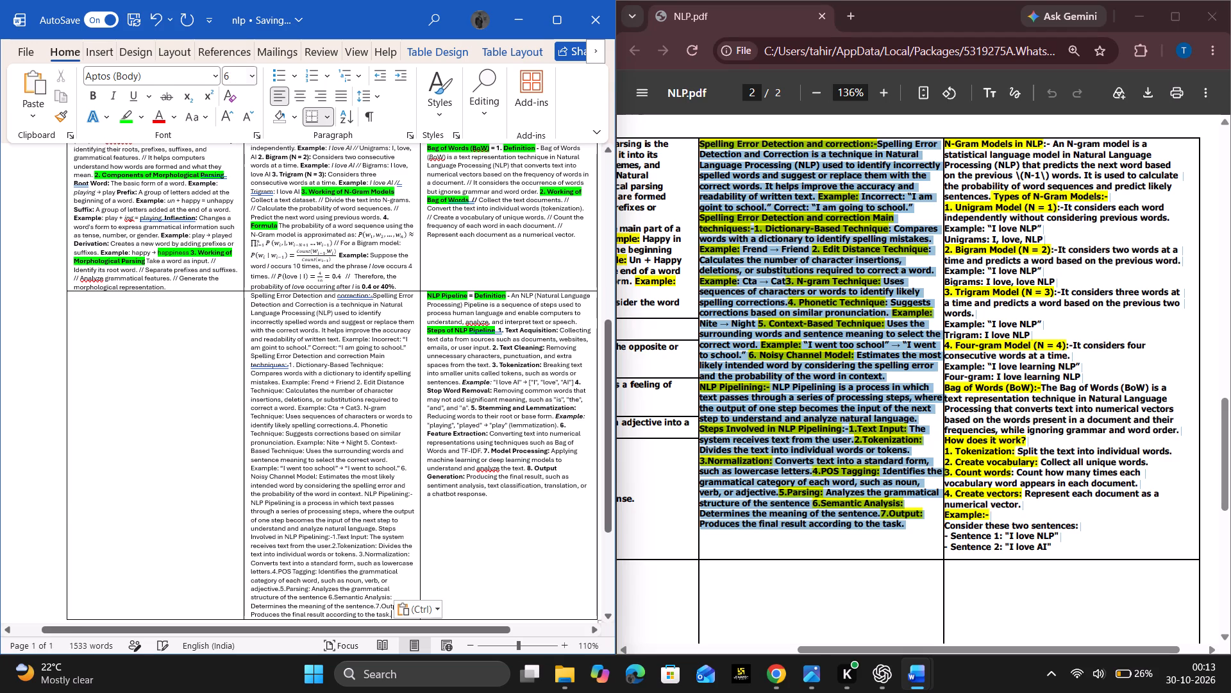
scroll(266, 387, "down", 3)
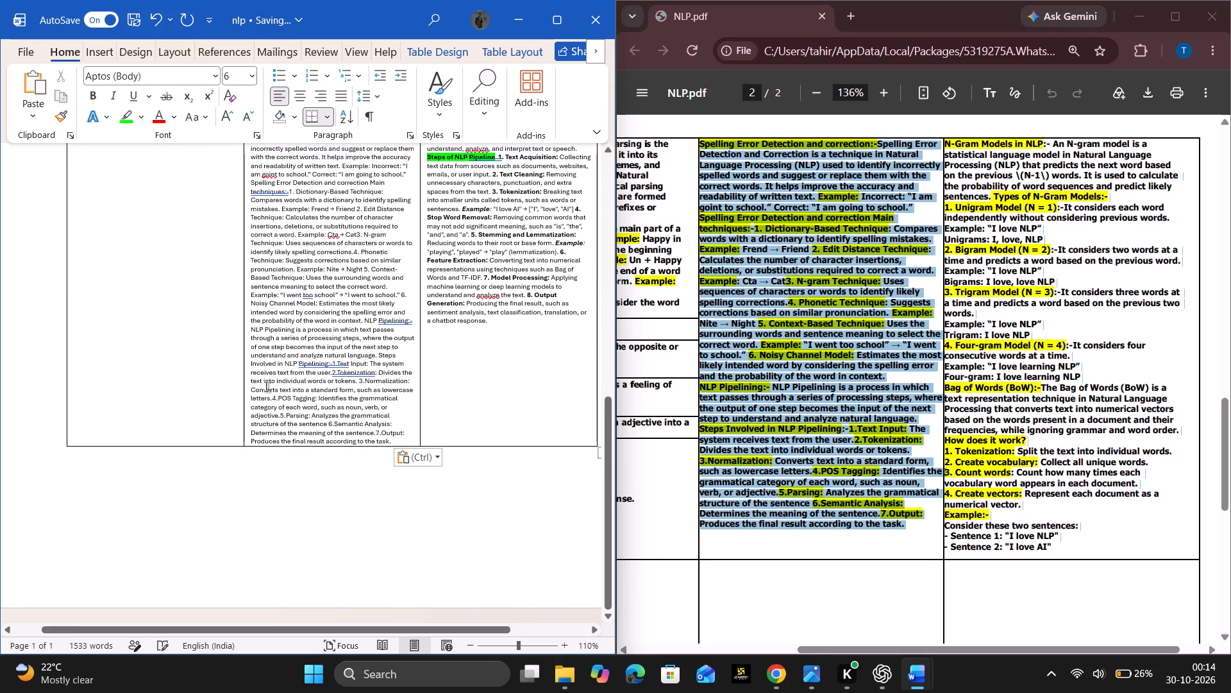
Copy the whole Morphological Parsing text, including the word-part table and the Played example, from page 2 of NLP.pdf.
scroll(752, 515, "right", 1)
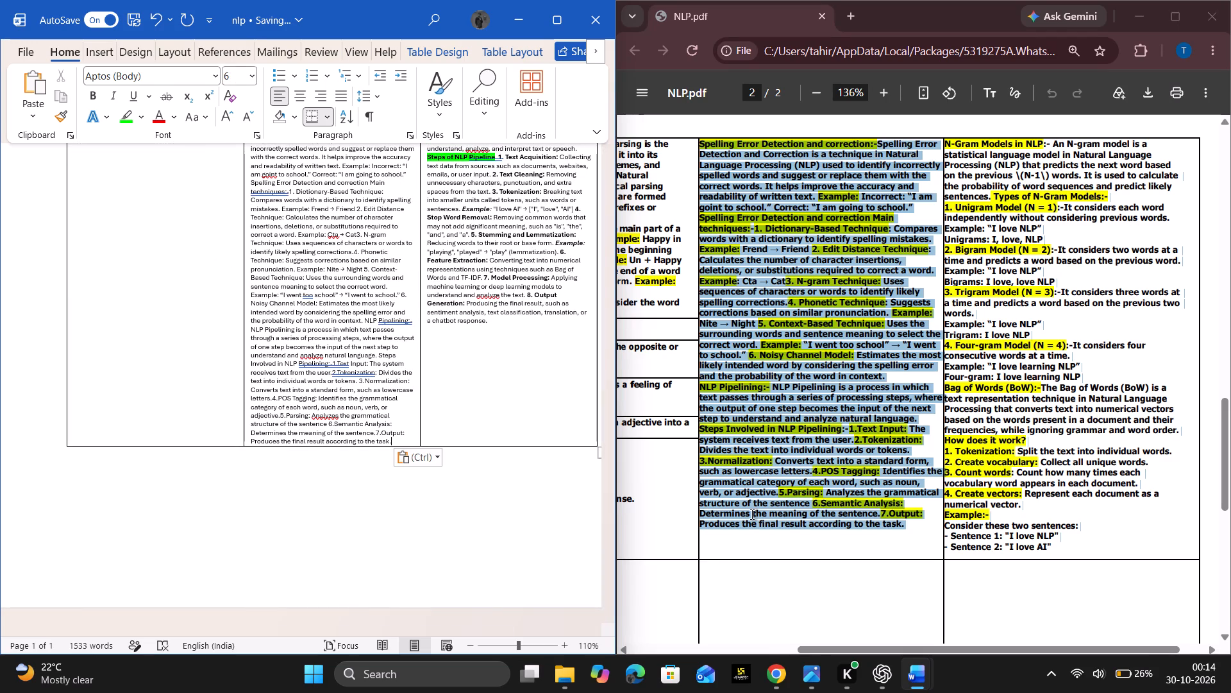
scroll(752, 515, "right", 3)
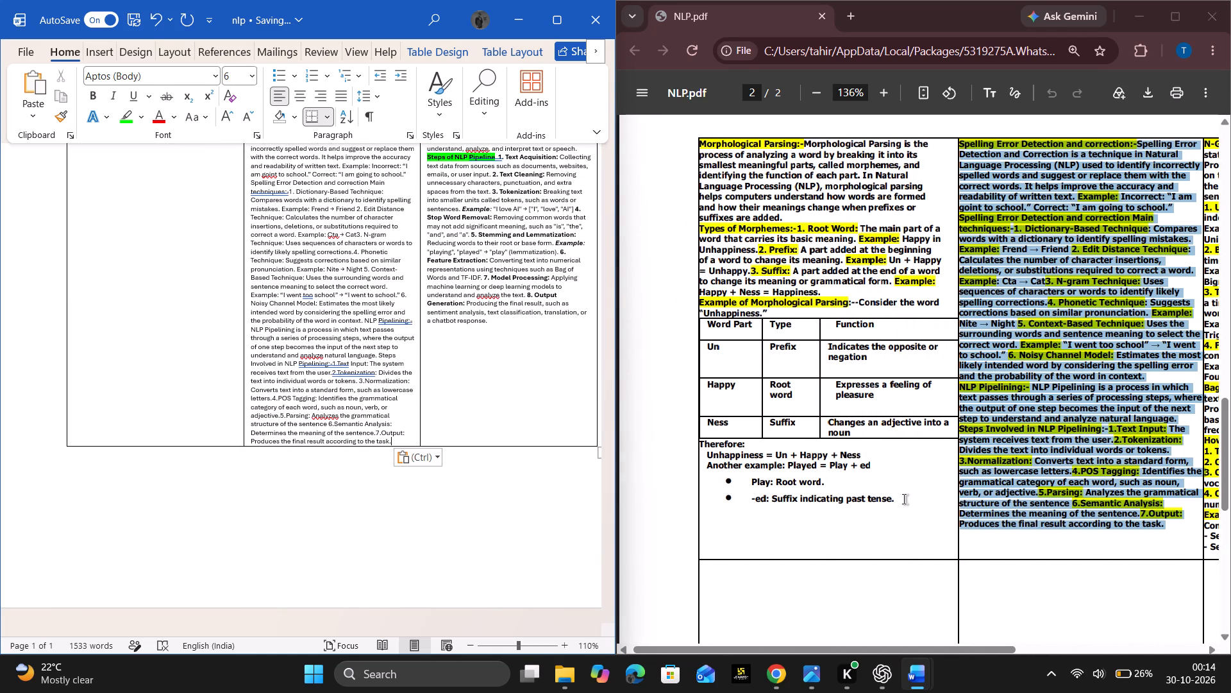
left_click_drag(904, 499, 694, 141)
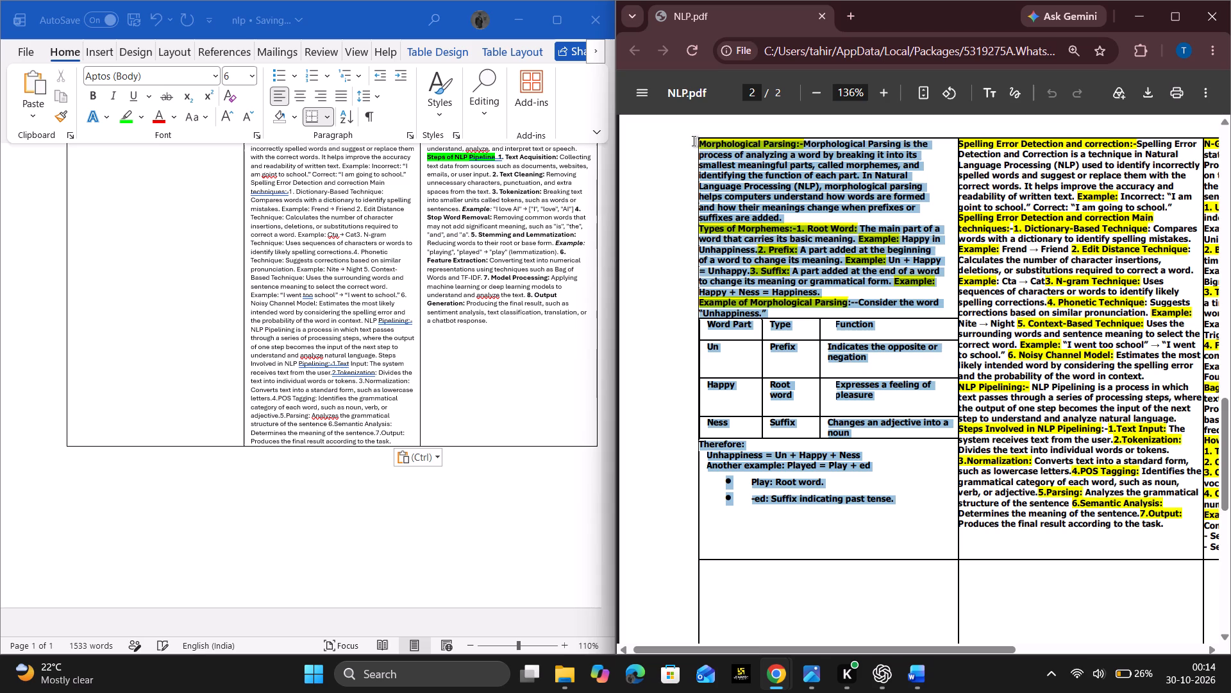
key("ctrl+c")
key("ctrl+c")
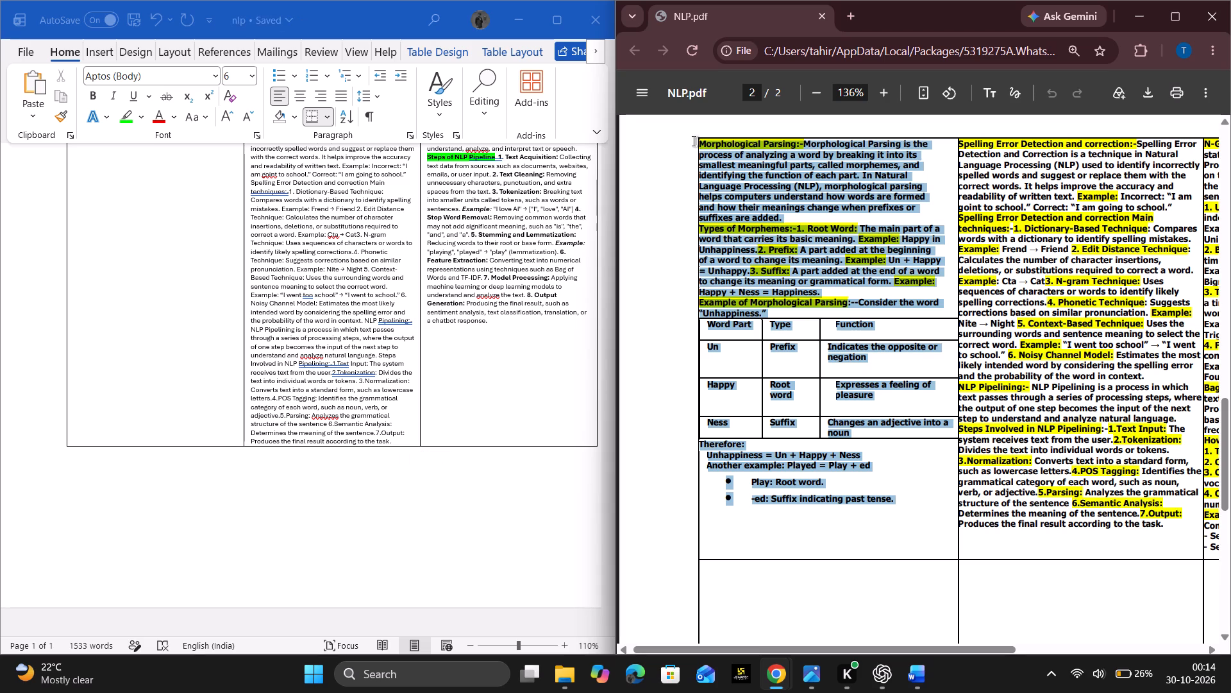
Switch to the nlp document and paste the copied text at font size 6 into the first column's empty lower cell.
left_click(200, 209)
left_click(159, 259)
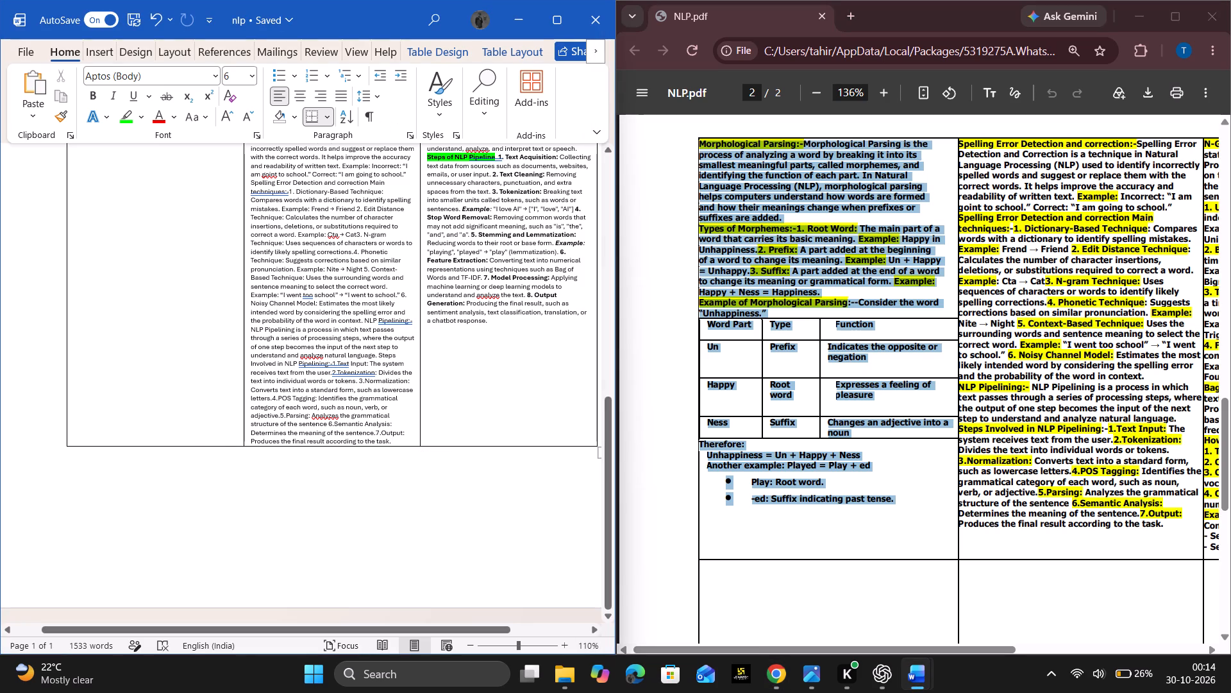
scroll(159, 259, "up", 1)
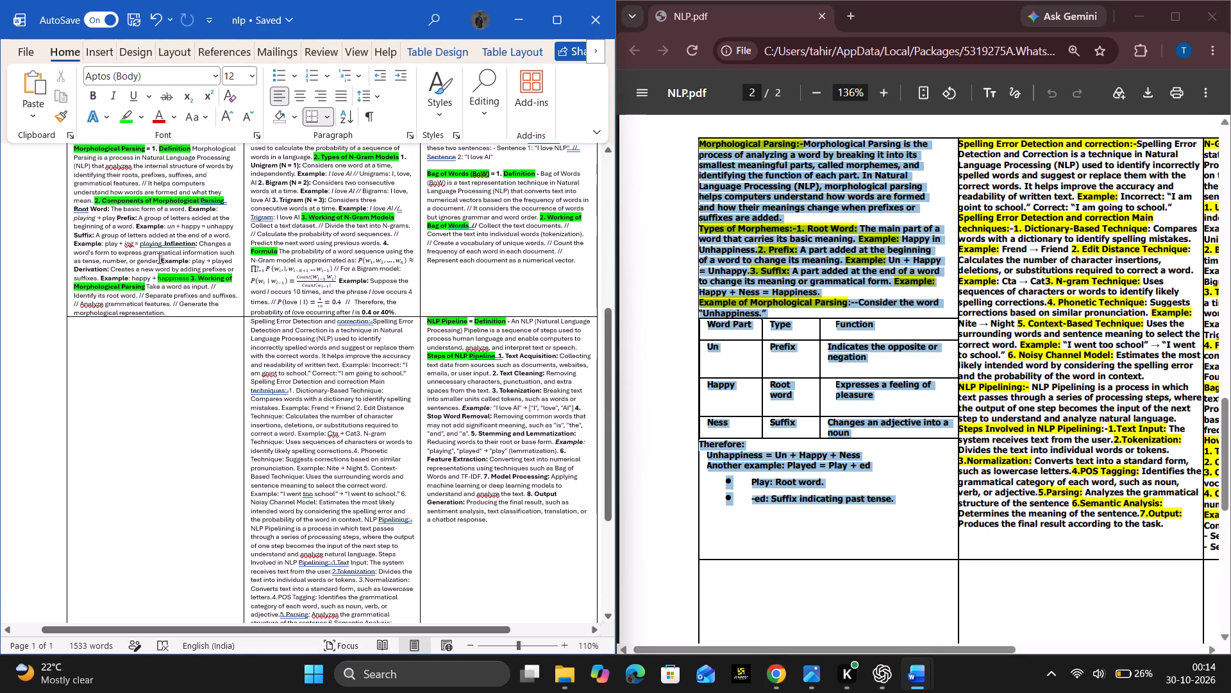
left_click(234, 73)
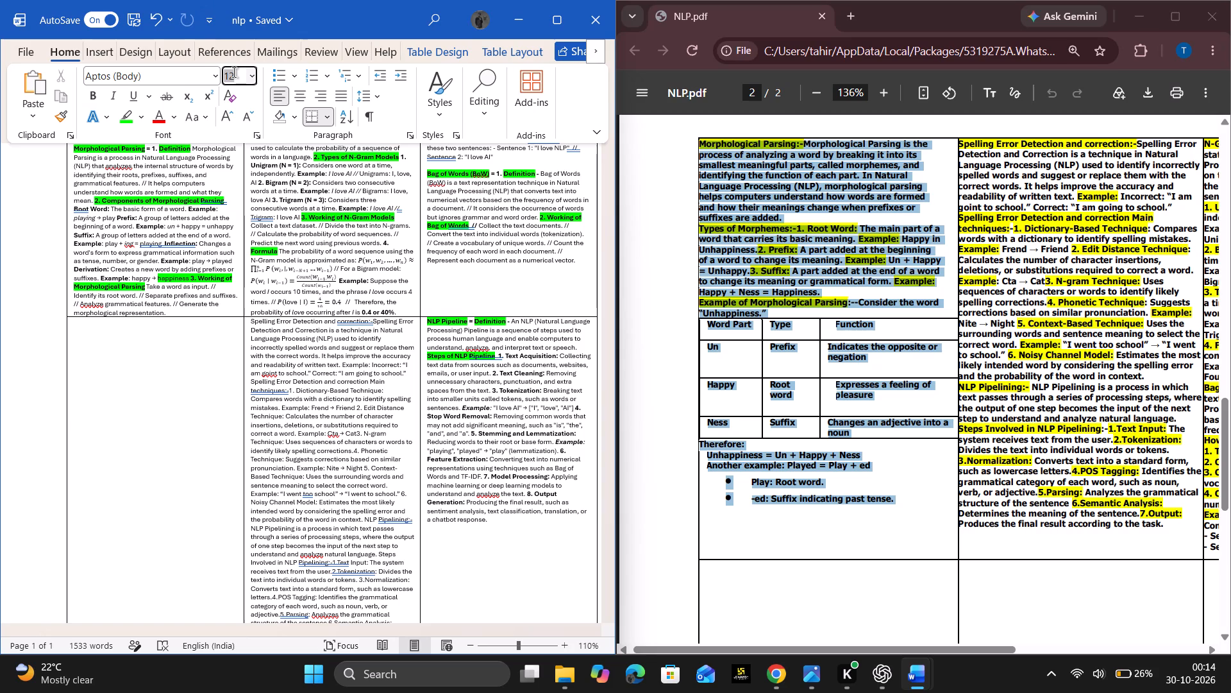
key("6")
key("Return")
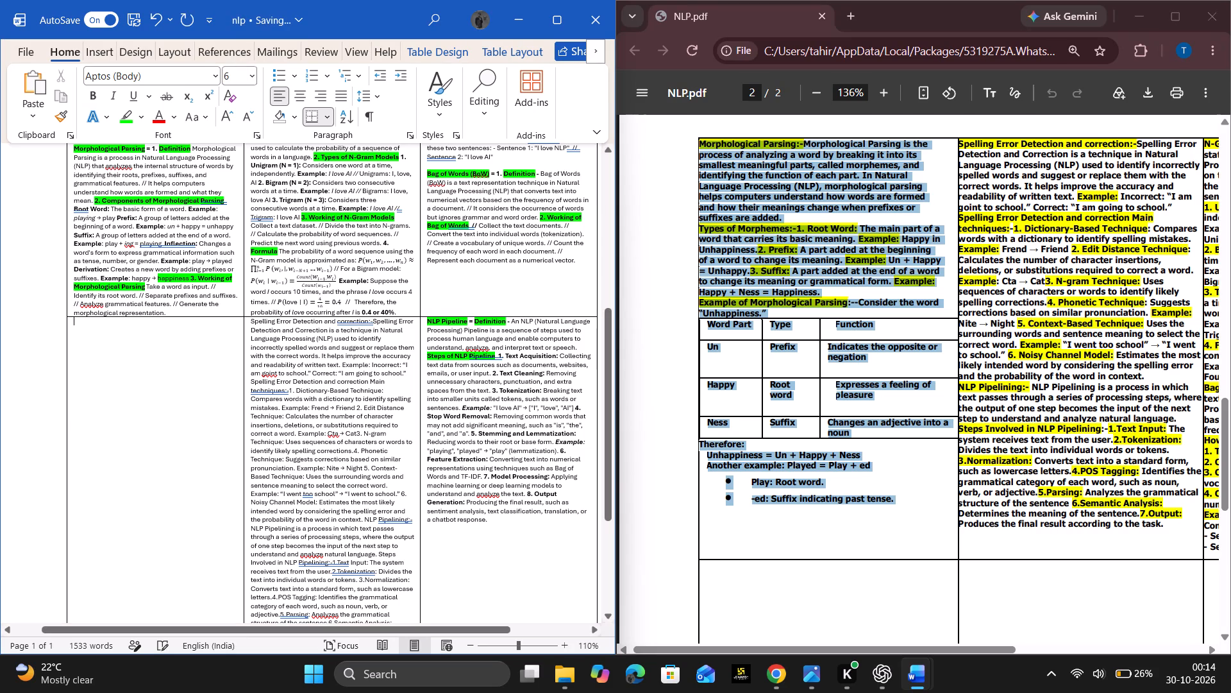
key("ctrl+v")
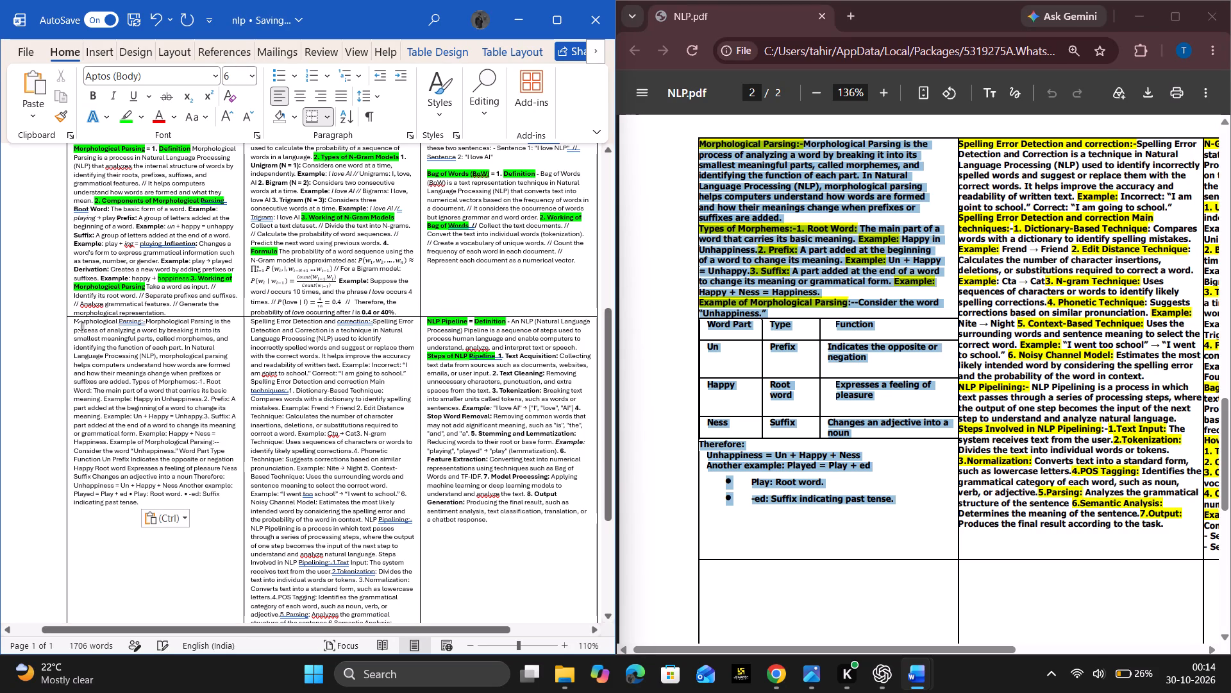
Highlight the "Morphological Parsing:-" and "Types of Morphemes" headings in green in the first column's lower cell.
scroll(56, 387, "up", 8, "ctrl")
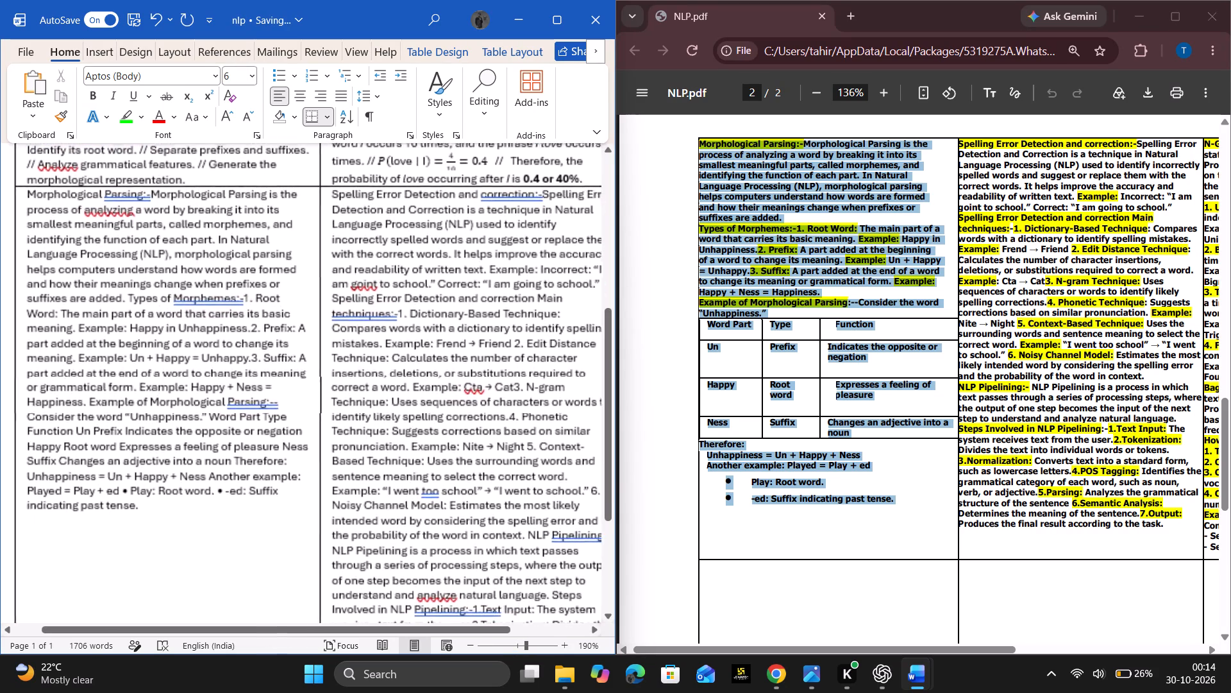
scroll(56, 387, "up", 1)
scroll(56, 387, "right", 1)
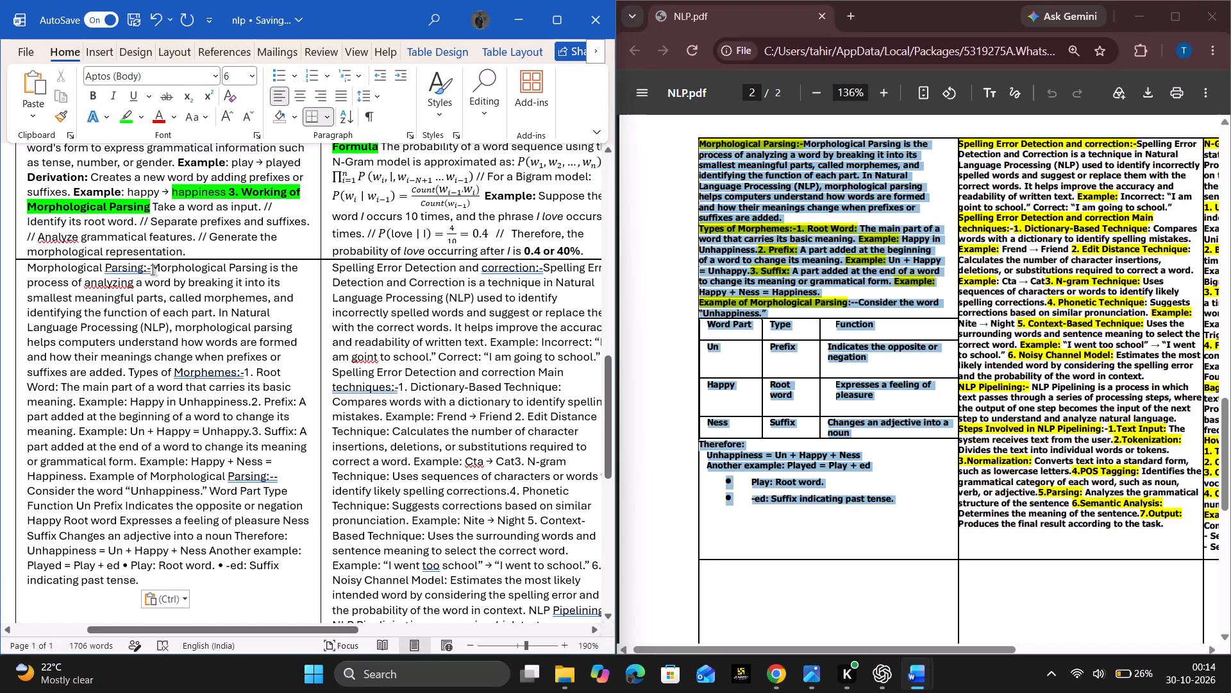
left_click_drag(153, 270, 63, 263)
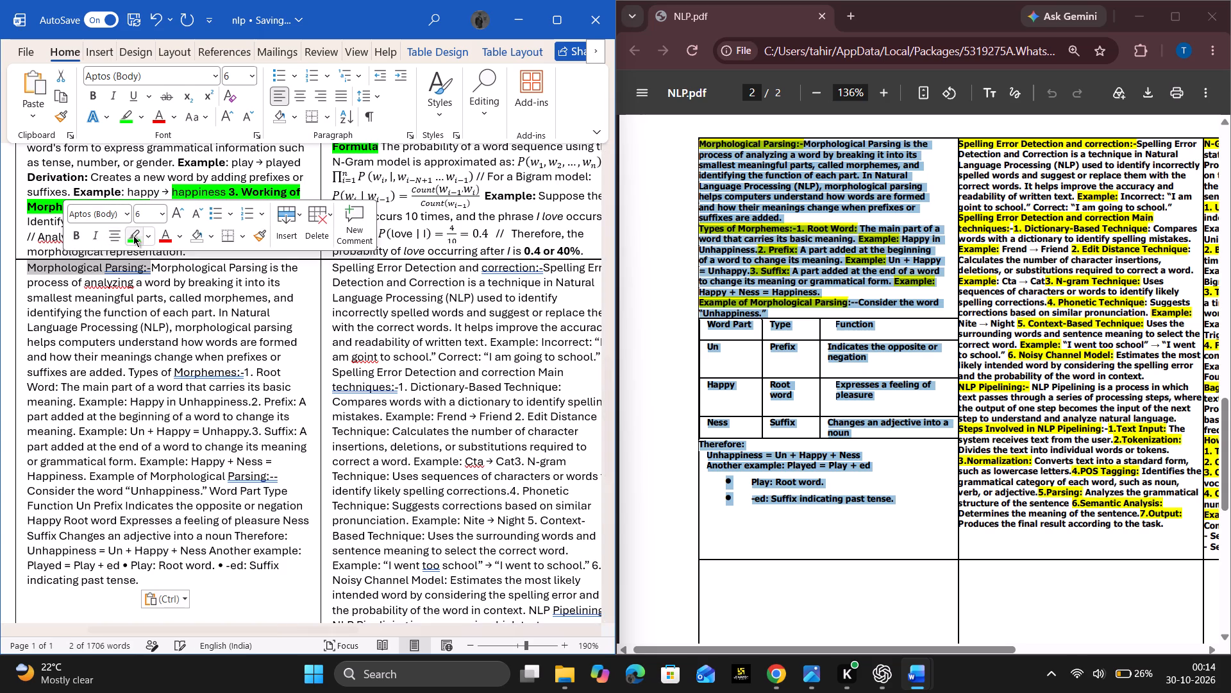
left_click(133, 235)
left_click(78, 237)
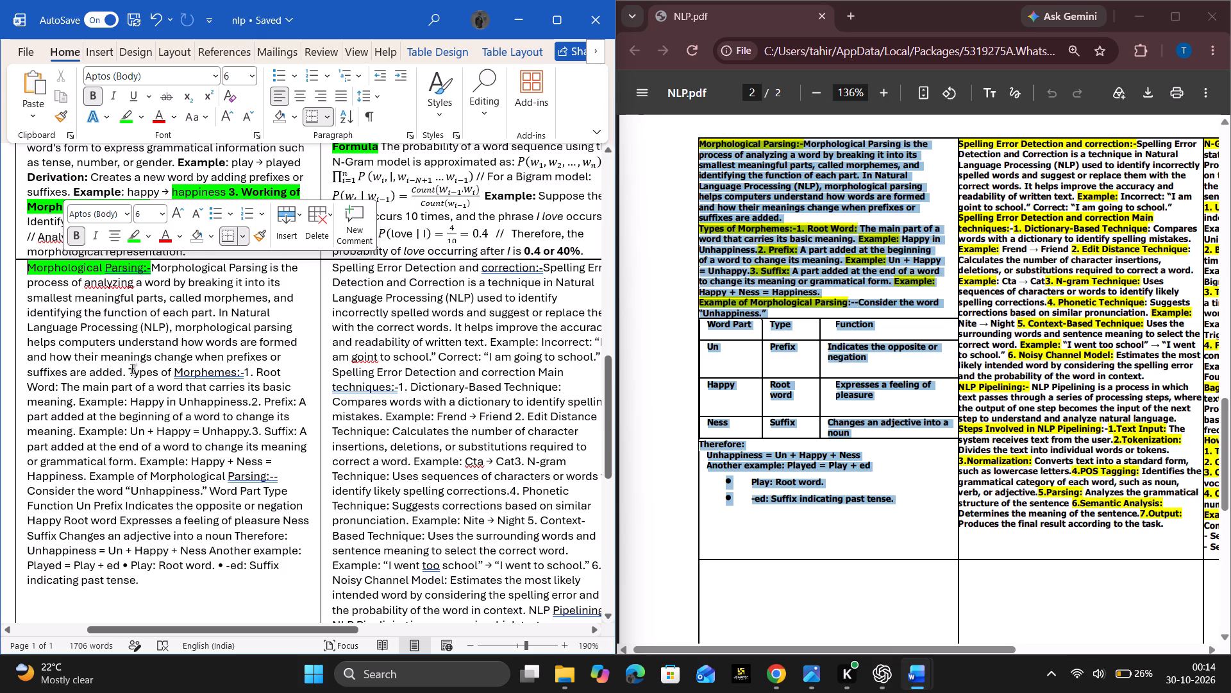
left_click_drag(128, 369, 223, 374)
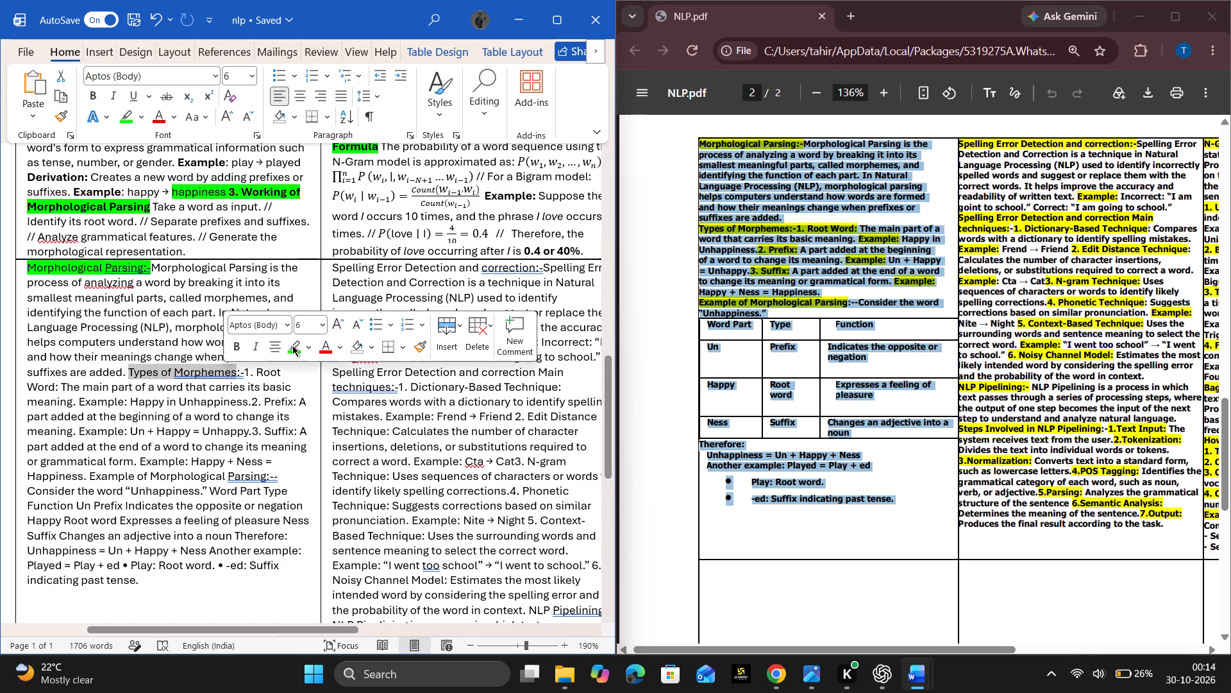
left_click(290, 347)
left_click(235, 338)
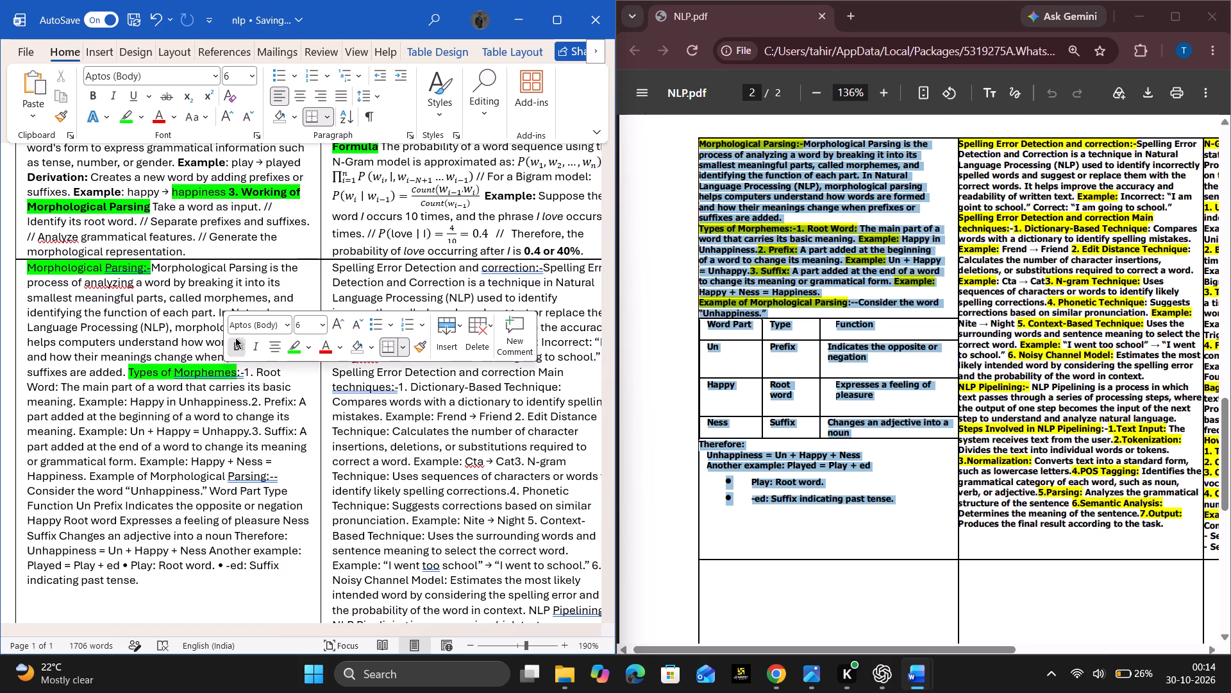
Make the green "Morphological Parsing:-" heading in the first column's lower cell bold.
double_click(120, 266)
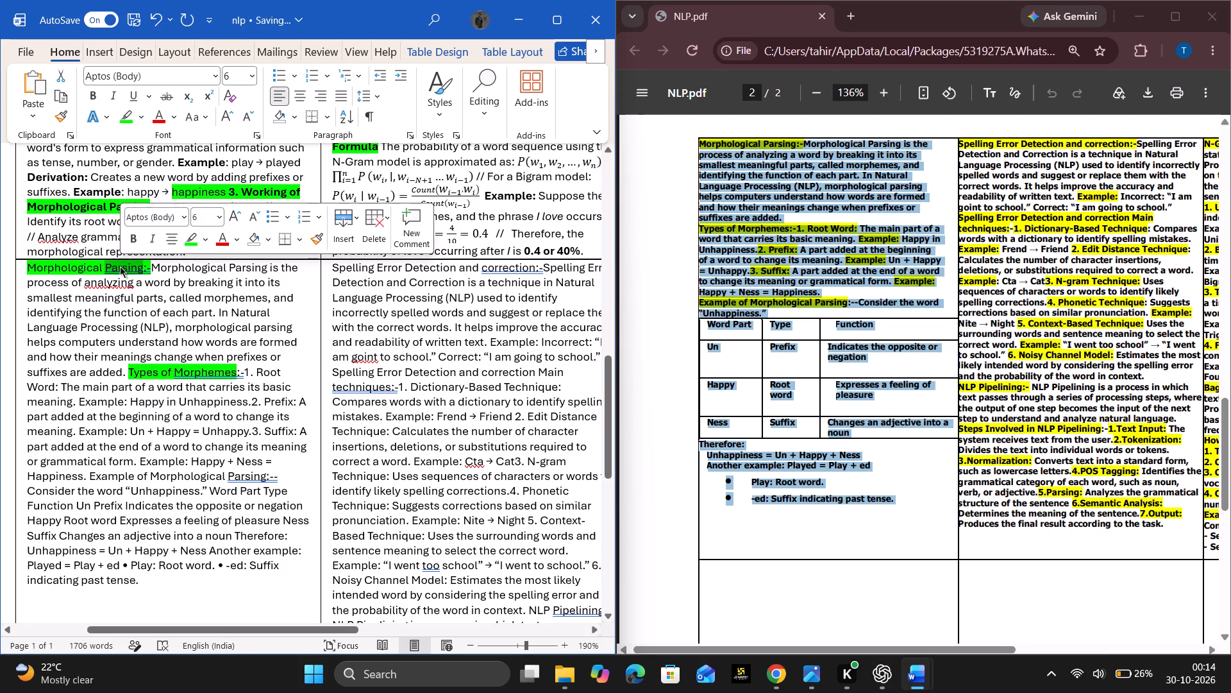
double_click(120, 266)
left_click_drag(120, 266, 94, 266)
left_click(94, 266)
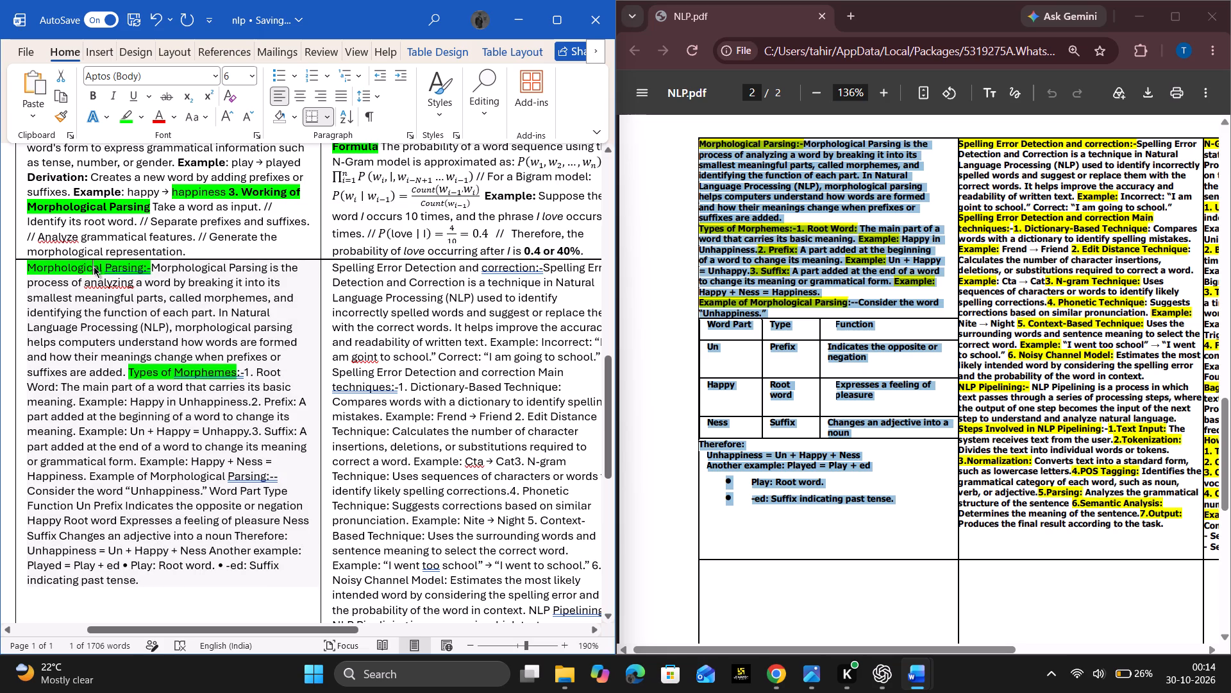
left_click(82, 268)
left_click_drag(82, 268, 122, 266)
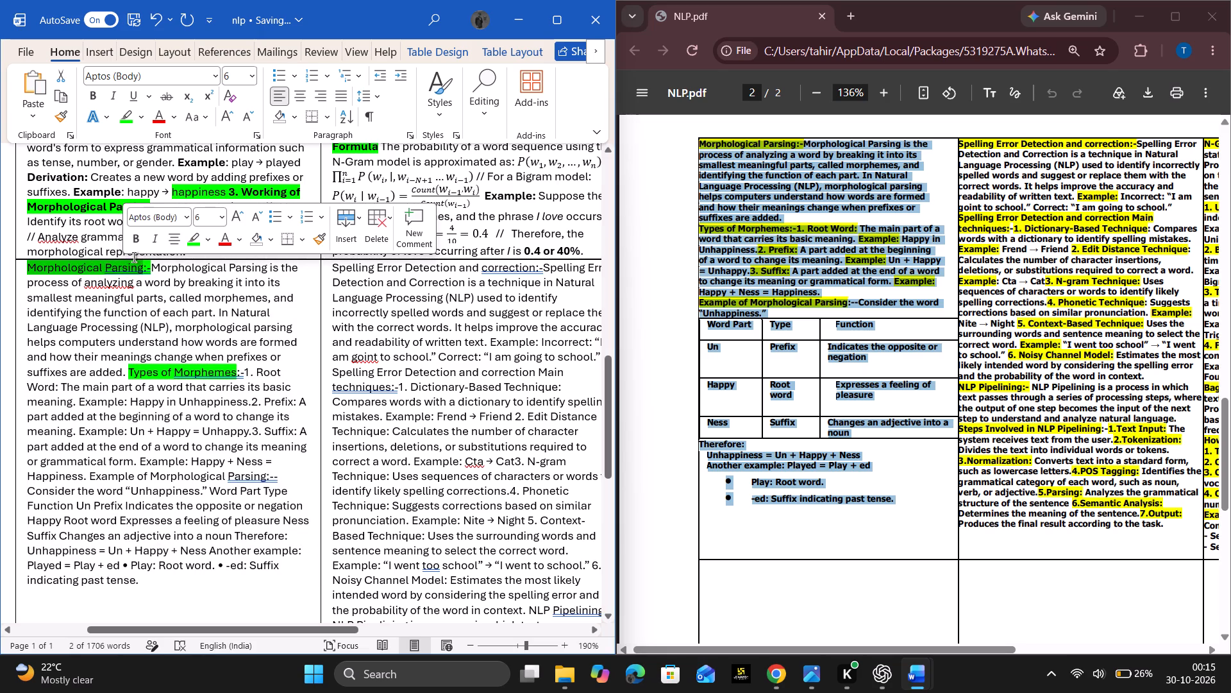
left_click(138, 248)
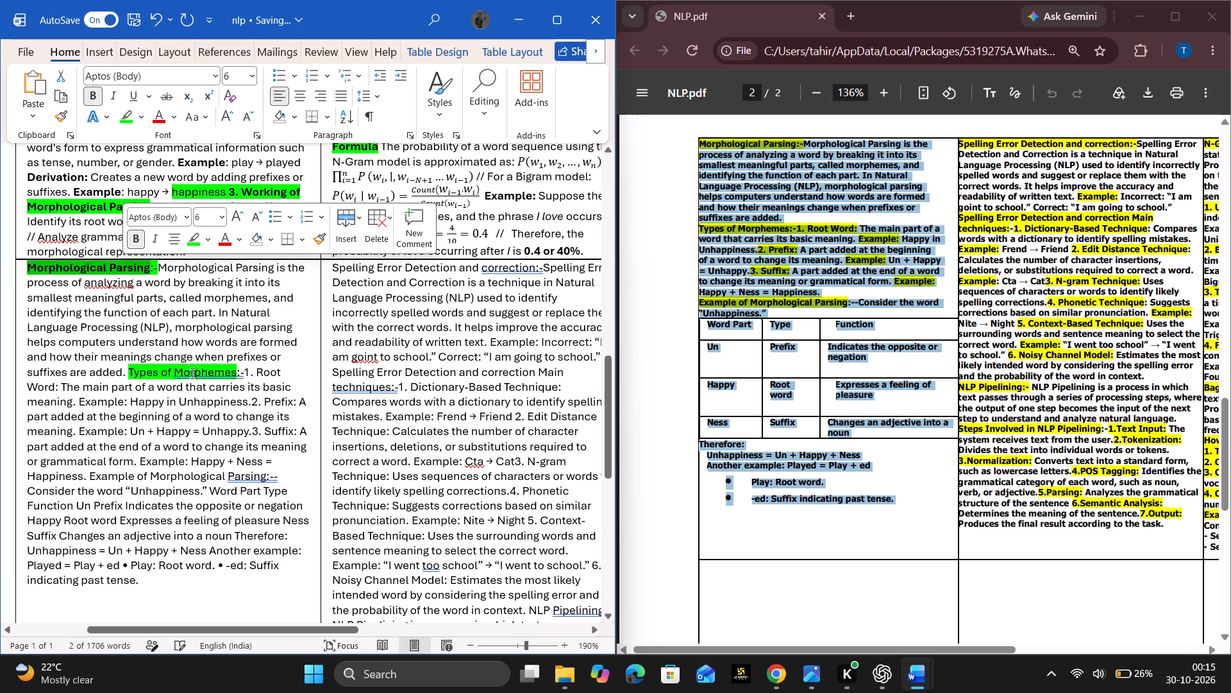
Make the green "Types of Morphemes" heading in the first column's lower cell bold.
left_click(192, 373)
double_click(151, 373)
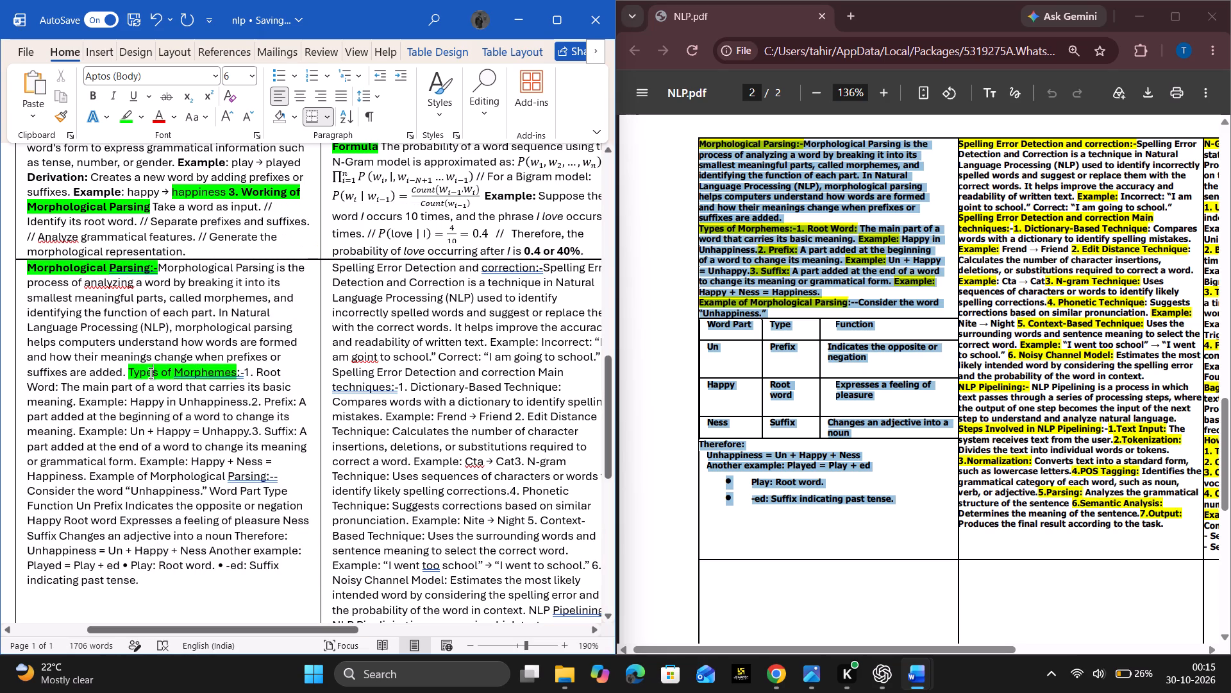
left_click_drag(151, 373, 188, 370)
left_click(188, 370)
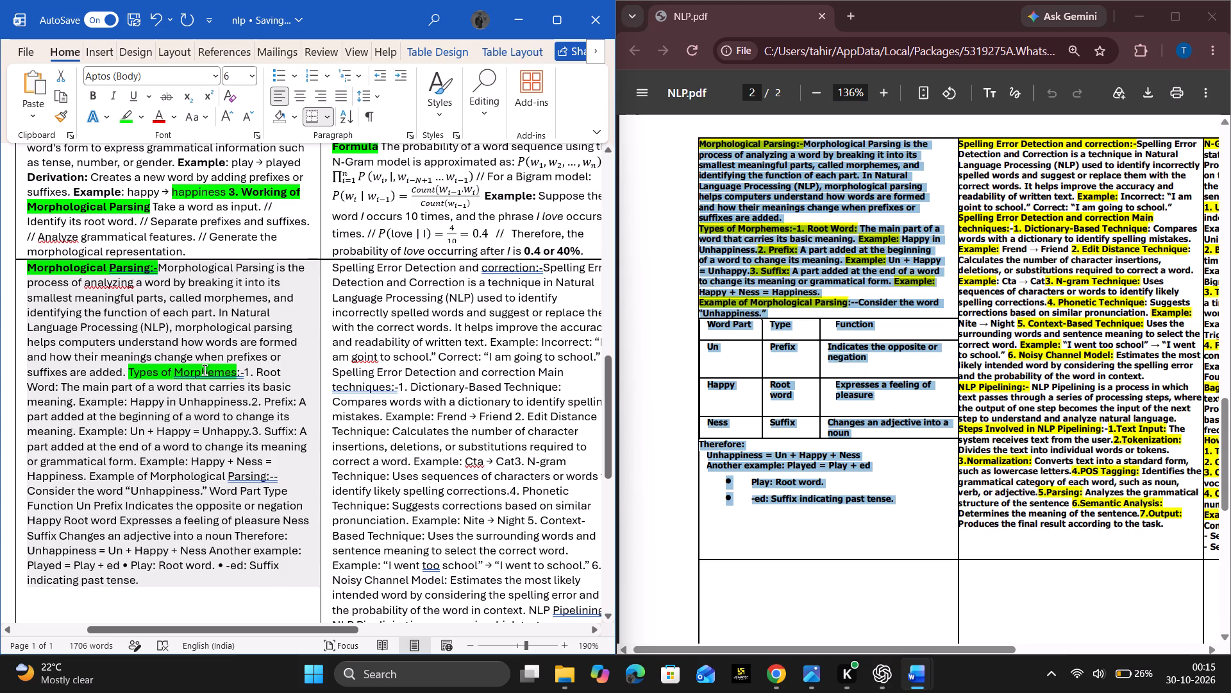
double_click(205, 370)
left_click_drag(205, 370, 164, 375)
left_click(164, 375)
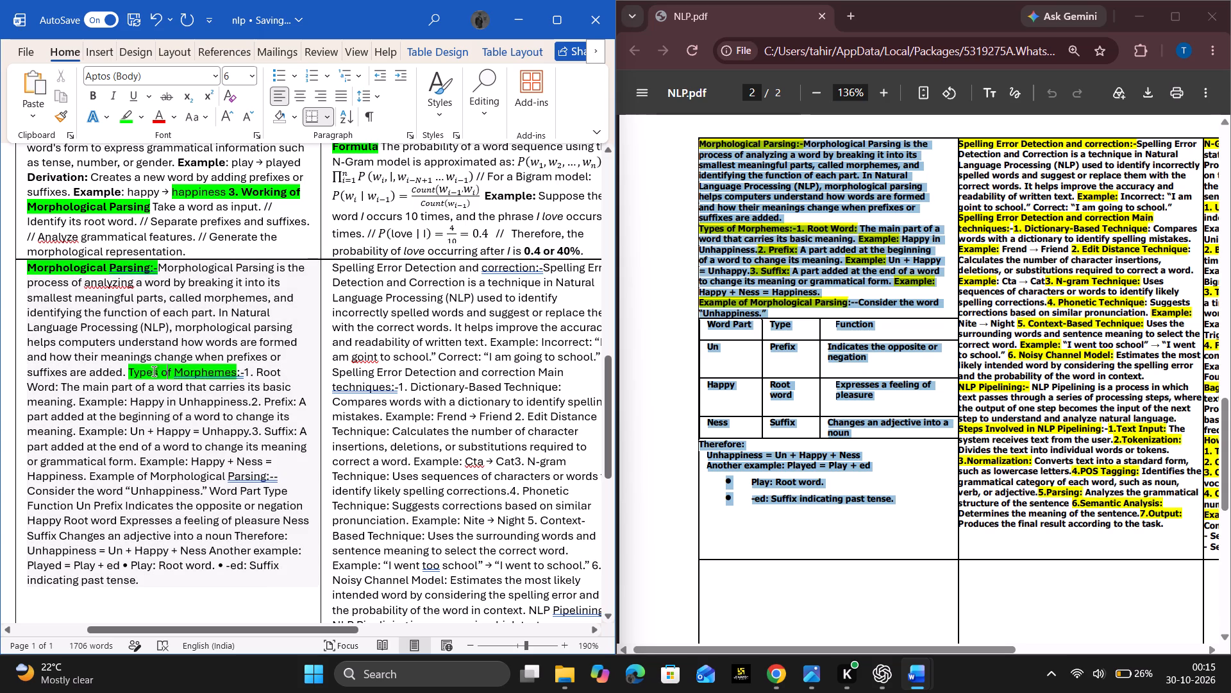
left_click_drag(128, 373, 166, 367)
left_click_drag(166, 367, 217, 368)
left_click(228, 339)
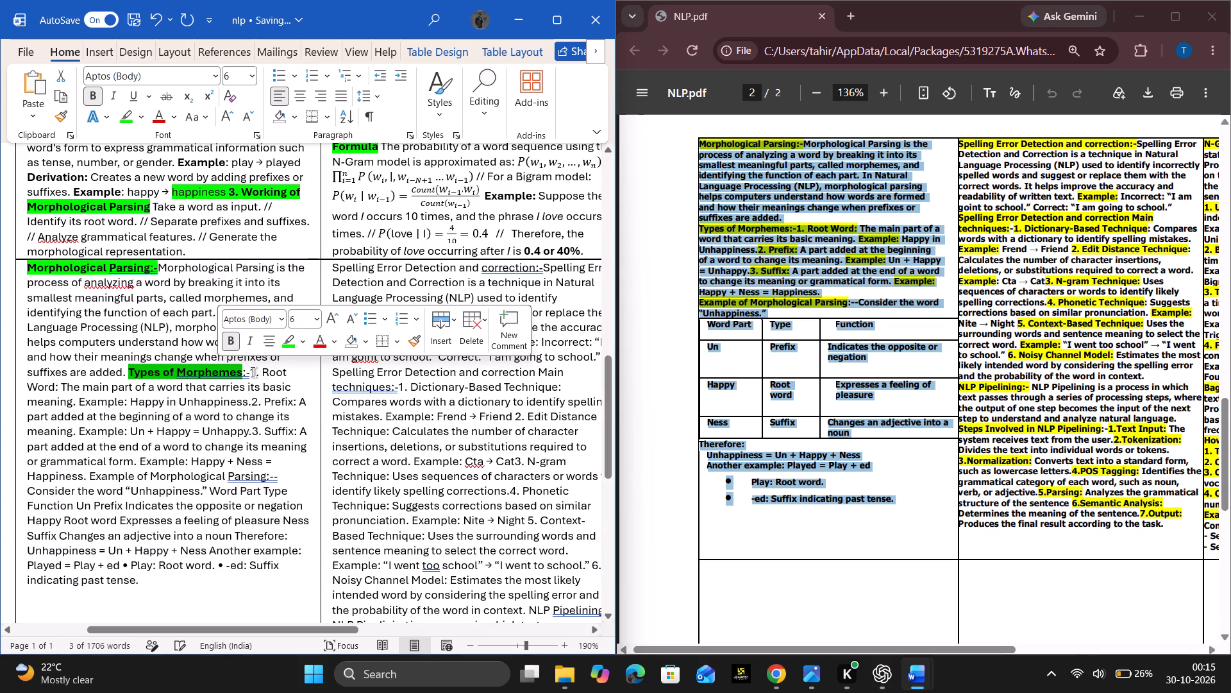
Make the labels "1. Root Word:", "2. Prefix" and "3. Suffix" bold in the Types of Morphemes text.
left_click_drag(251, 372, 251, 381)
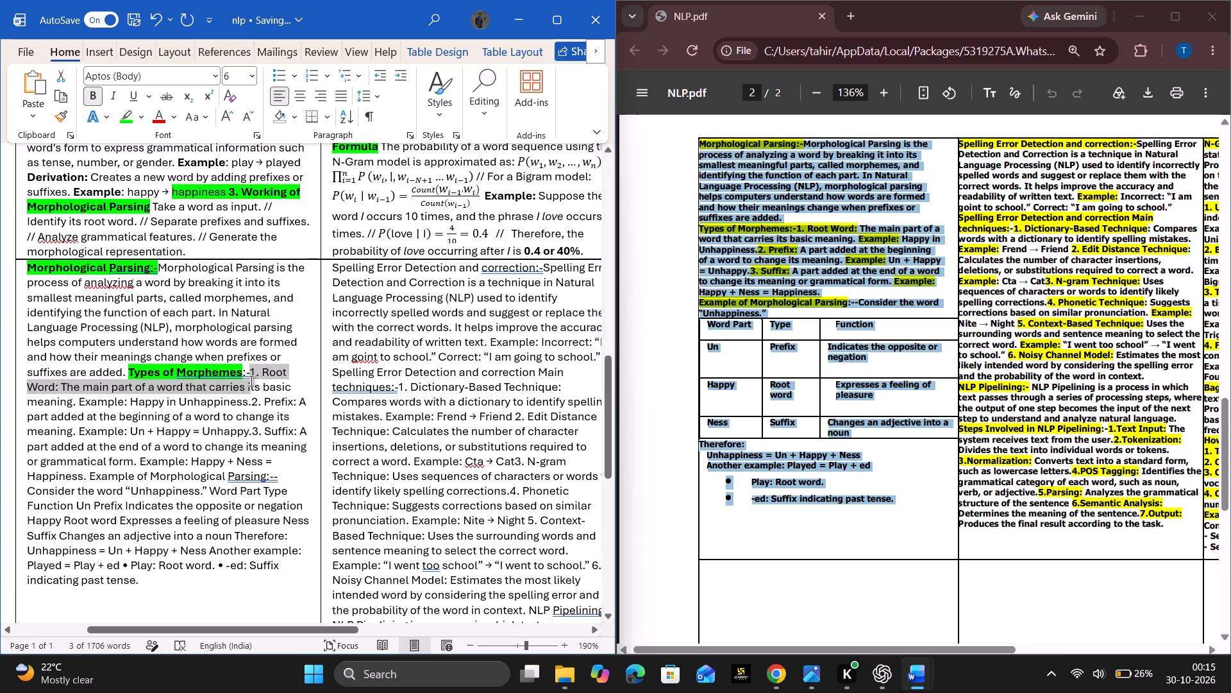
left_click_drag(251, 381, 60, 387)
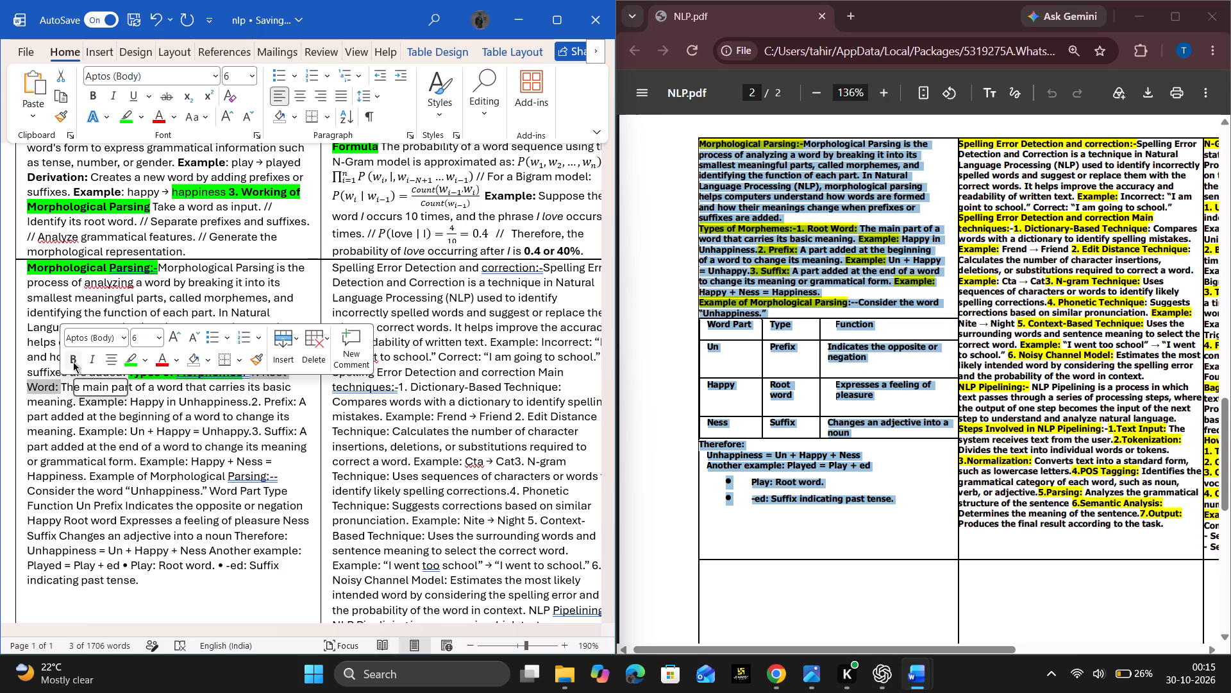
left_click(73, 362)
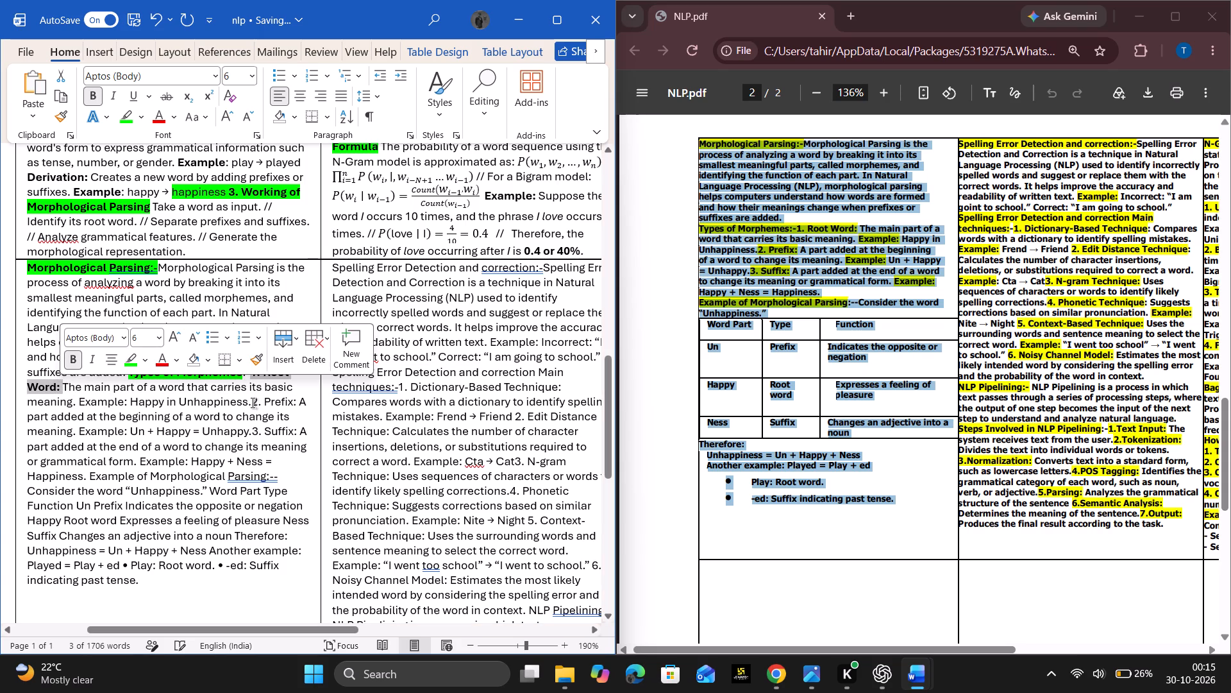
left_click_drag(253, 403, 308, 401)
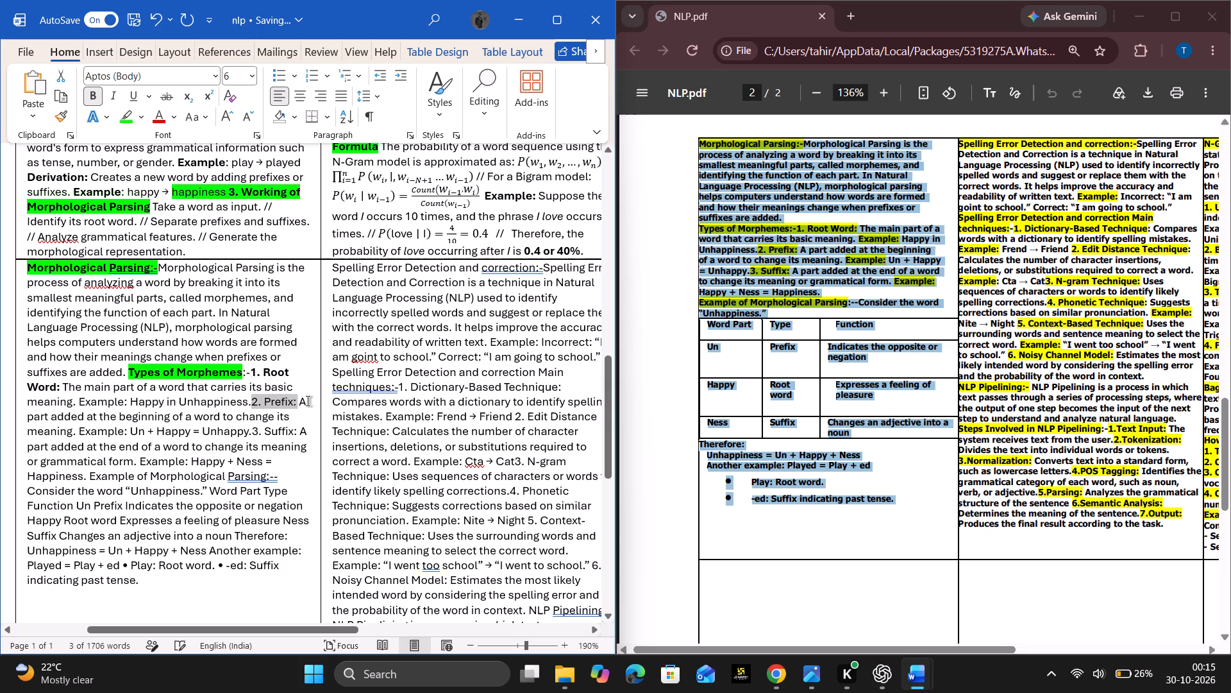
left_click_drag(308, 401, 294, 406)
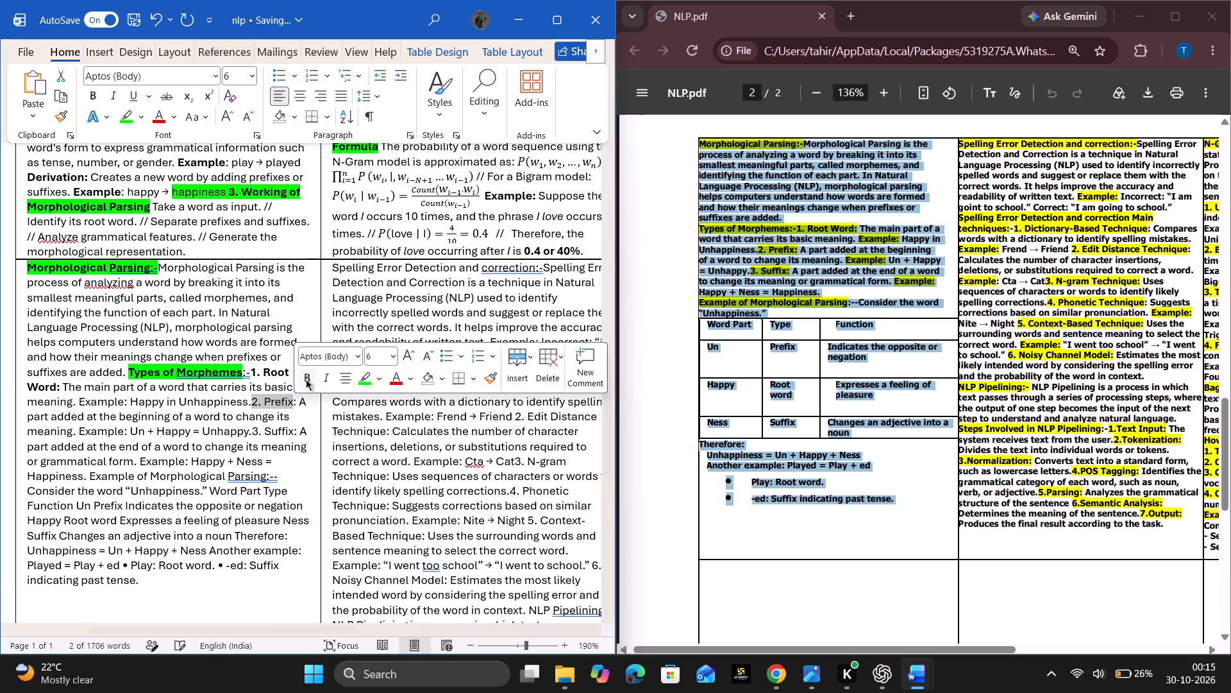
left_click(306, 379)
left_click_drag(251, 431, 252, 431)
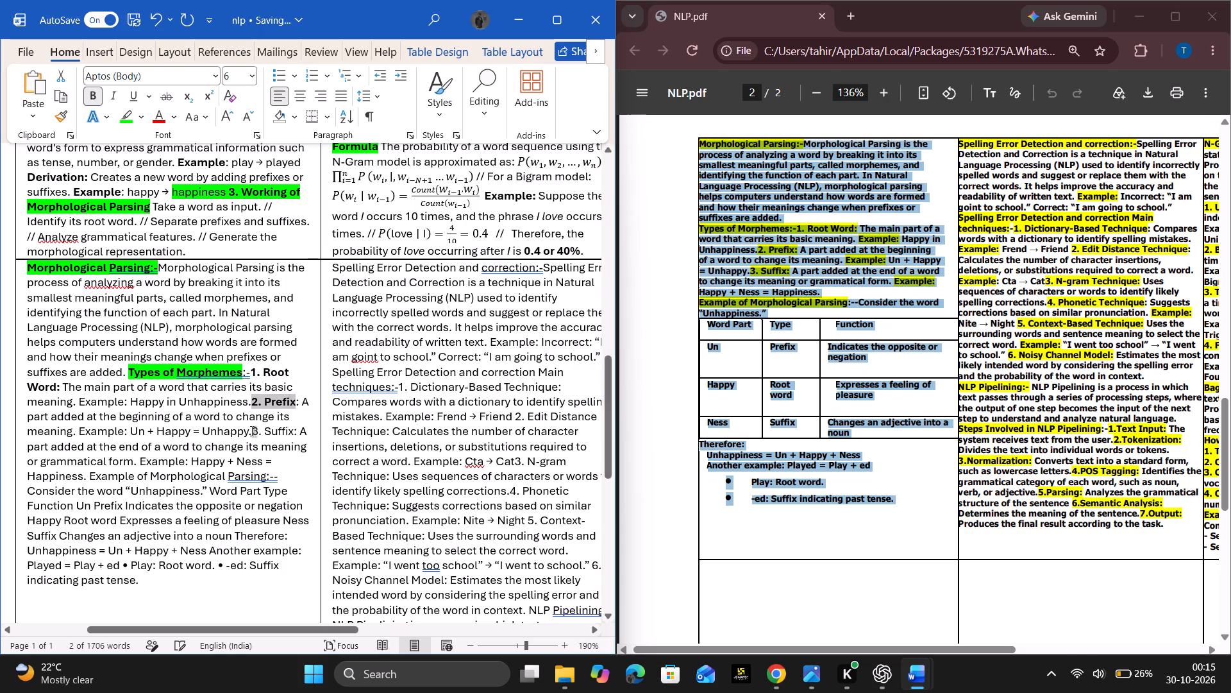
left_click_drag(252, 431, 284, 429)
left_click(296, 406)
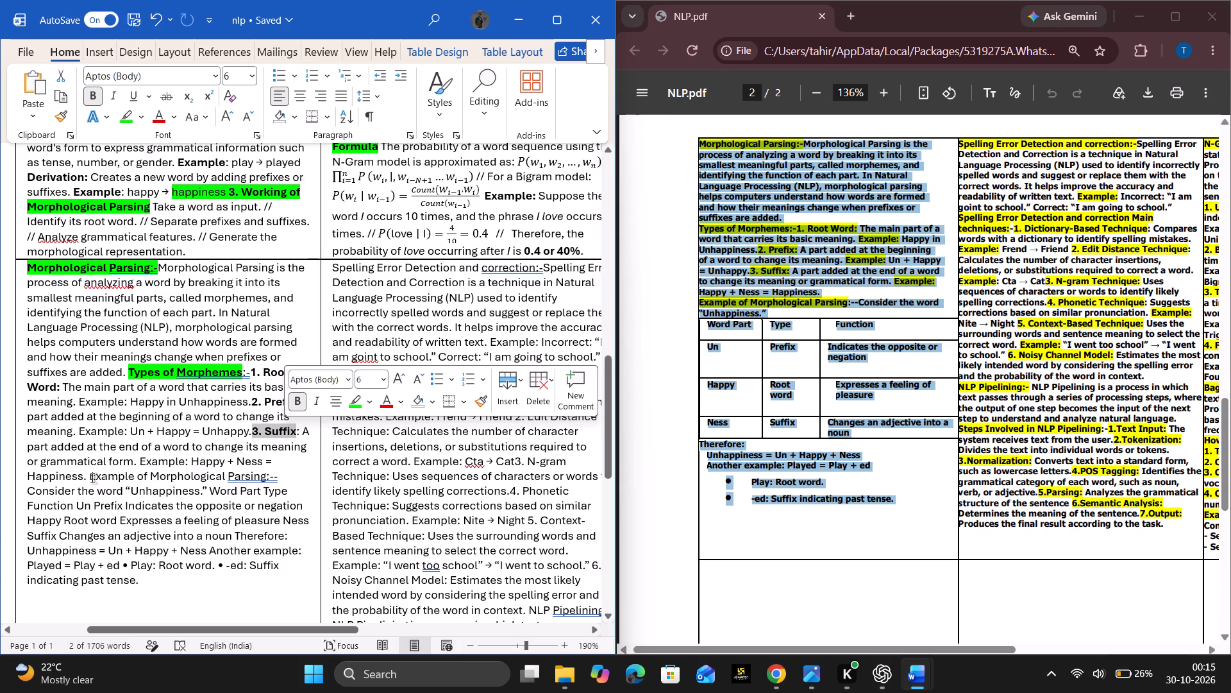
Highlight the "Example of Morphological Parsing" heading in green in the first column's lower cell.
left_click_drag(91, 478, 181, 470)
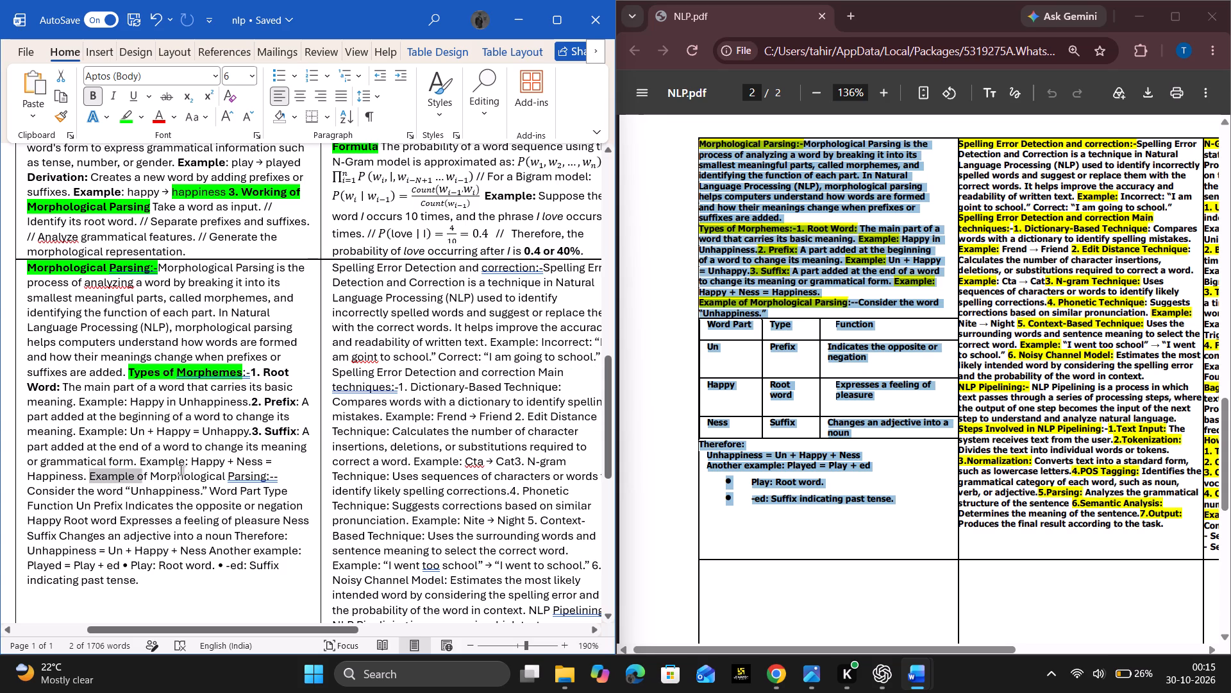
left_click_drag(181, 470, 255, 482)
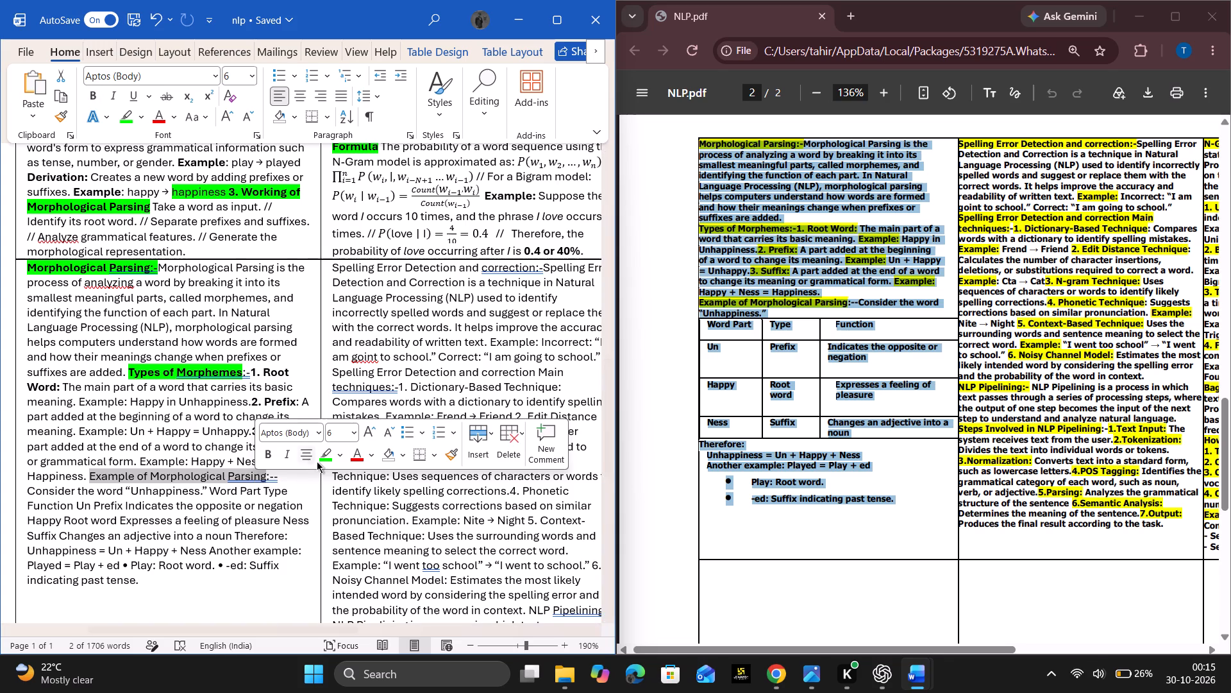
left_click(323, 460)
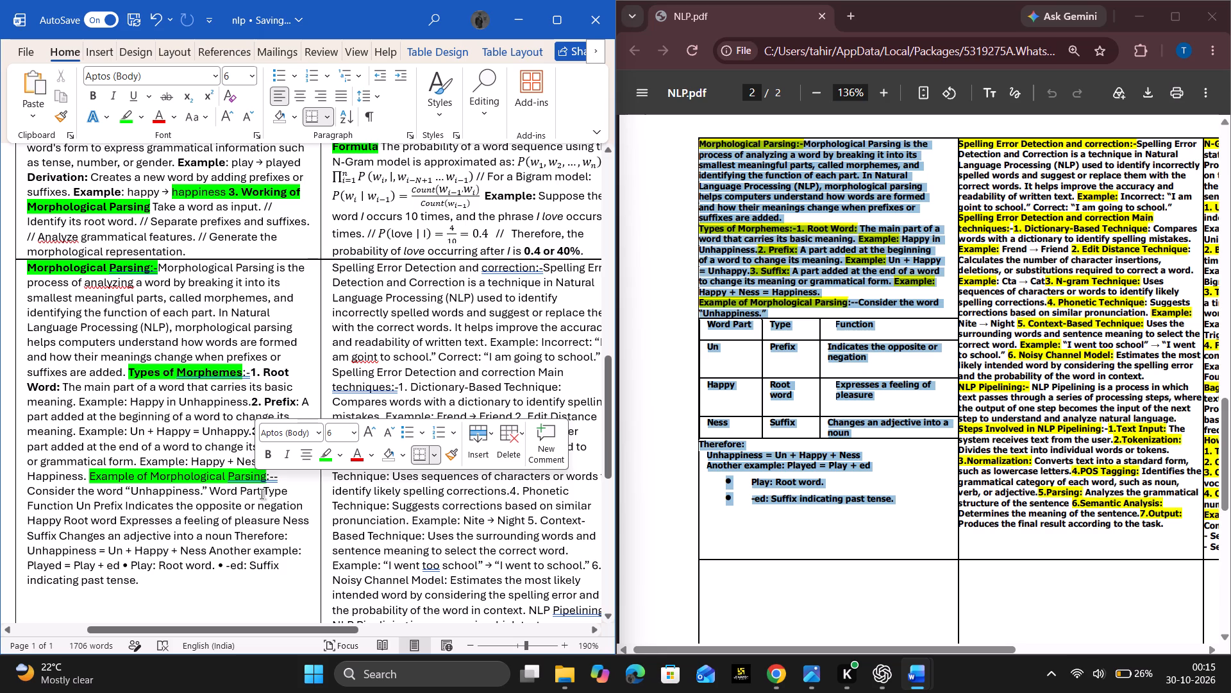
left_click(205, 490)
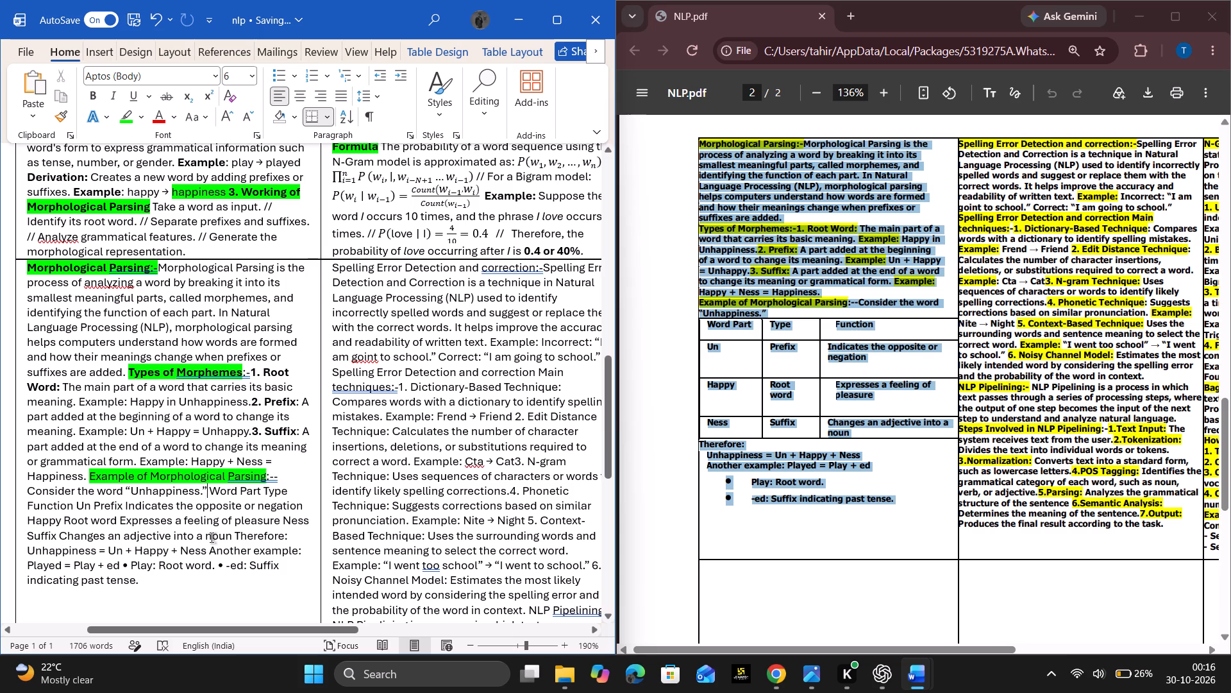
Move the 'Therefore: Unhappiness = Un + Happy + Ness' text onto its own line, with a blank line above it.
left_click(234, 540)
key("Return")
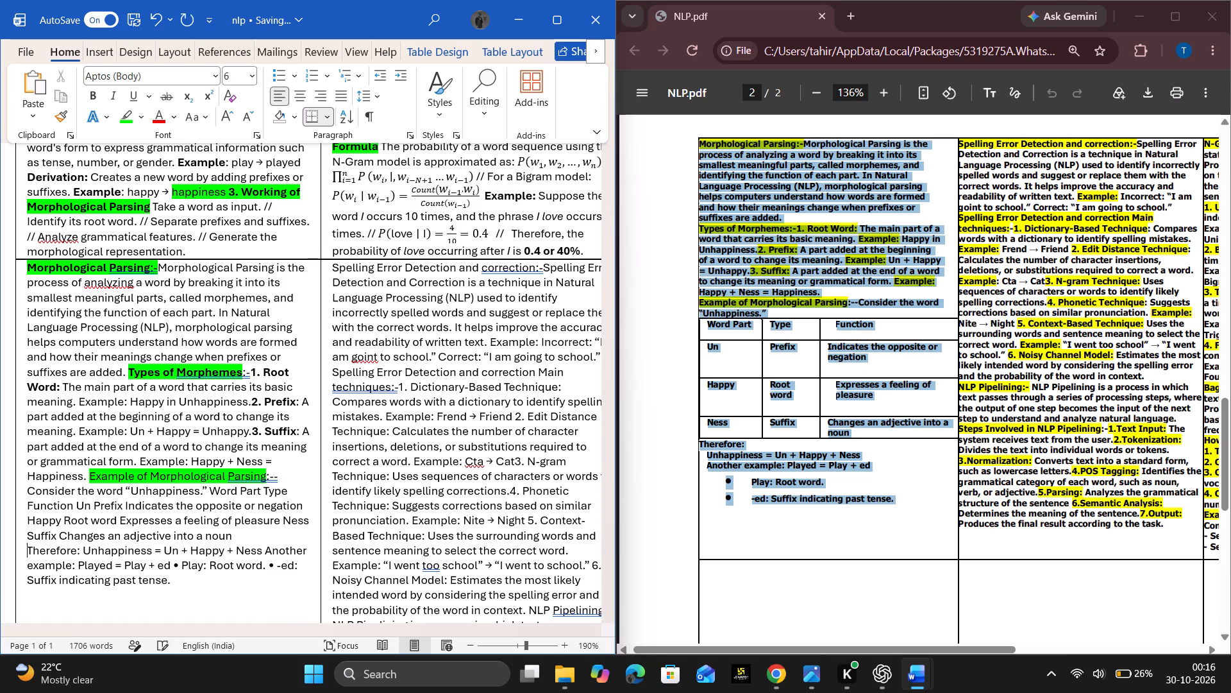
key("Return")
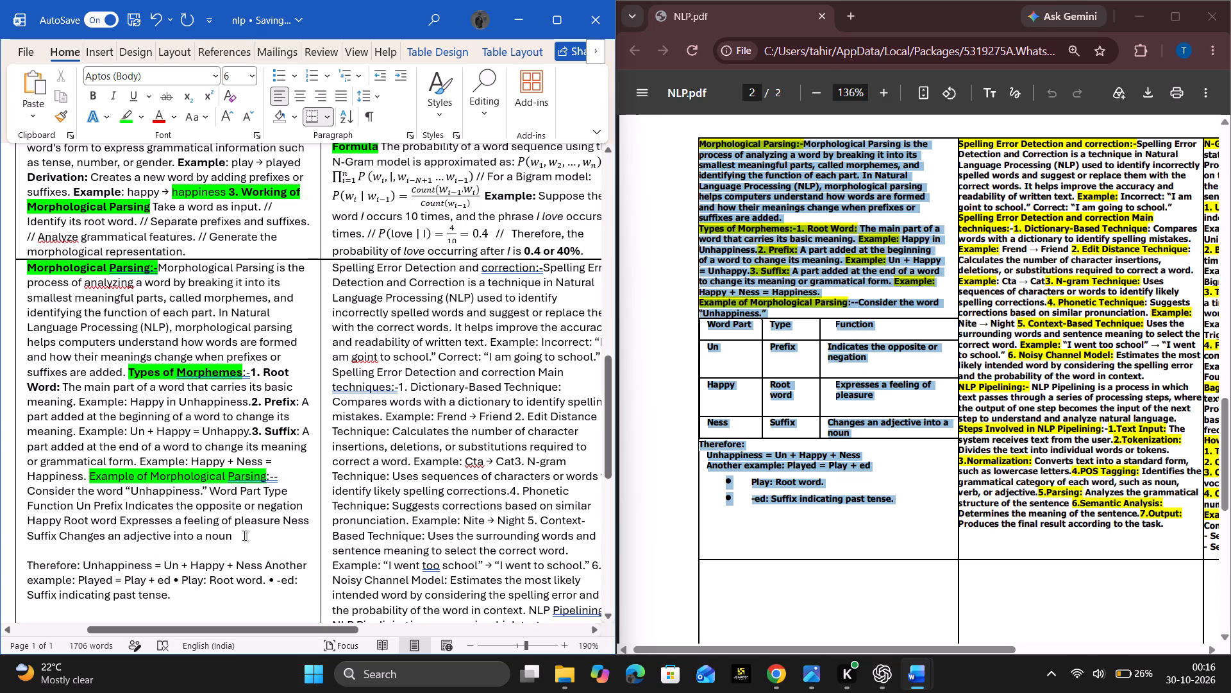
Replace the unformatted Word Part, Type and Function text following 'Consider the word “Unhappiness' with an equals sign.
left_click(26, 490)
left_click(27, 490)
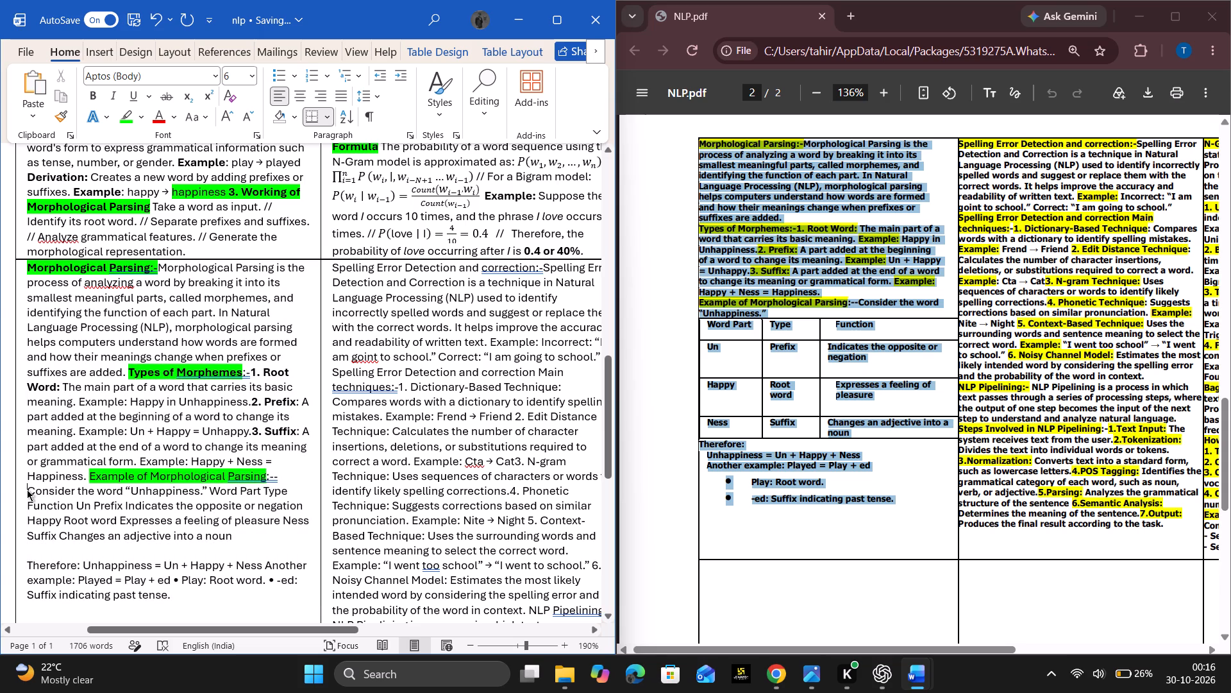
left_click(28, 490)
left_click_drag(28, 490, 215, 538)
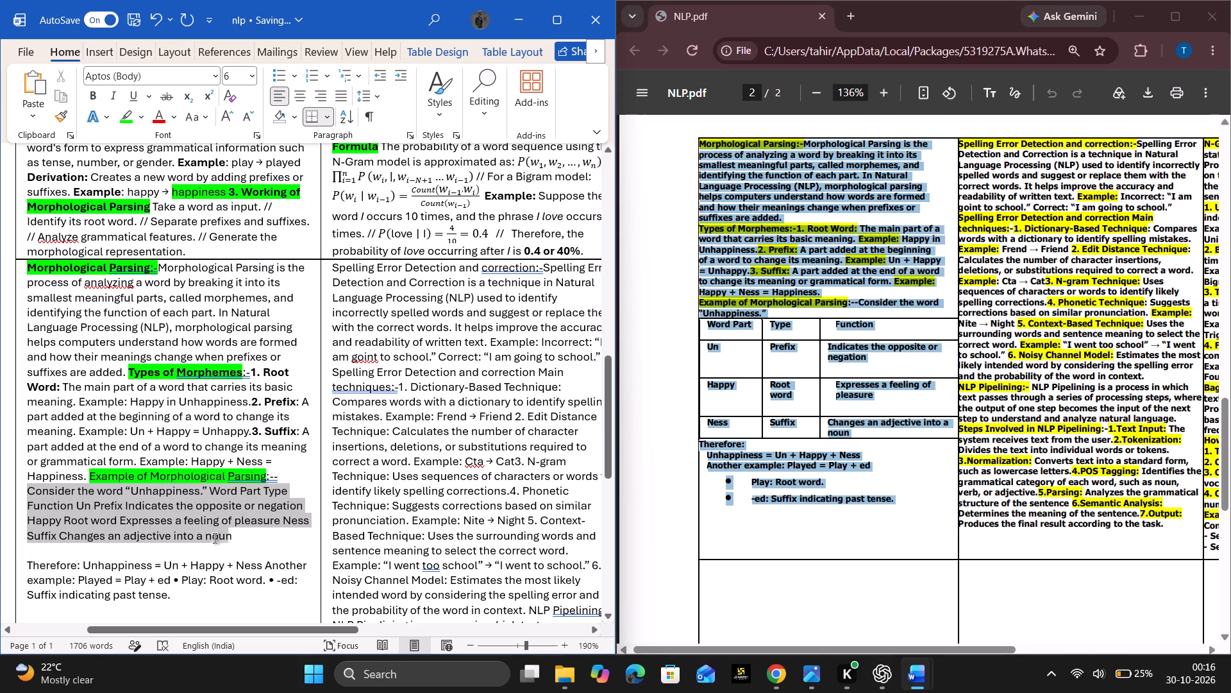
left_click_drag(215, 538, 237, 545)
left_click(243, 544)
left_click_drag(241, 537, 203, 488)
key("equal")
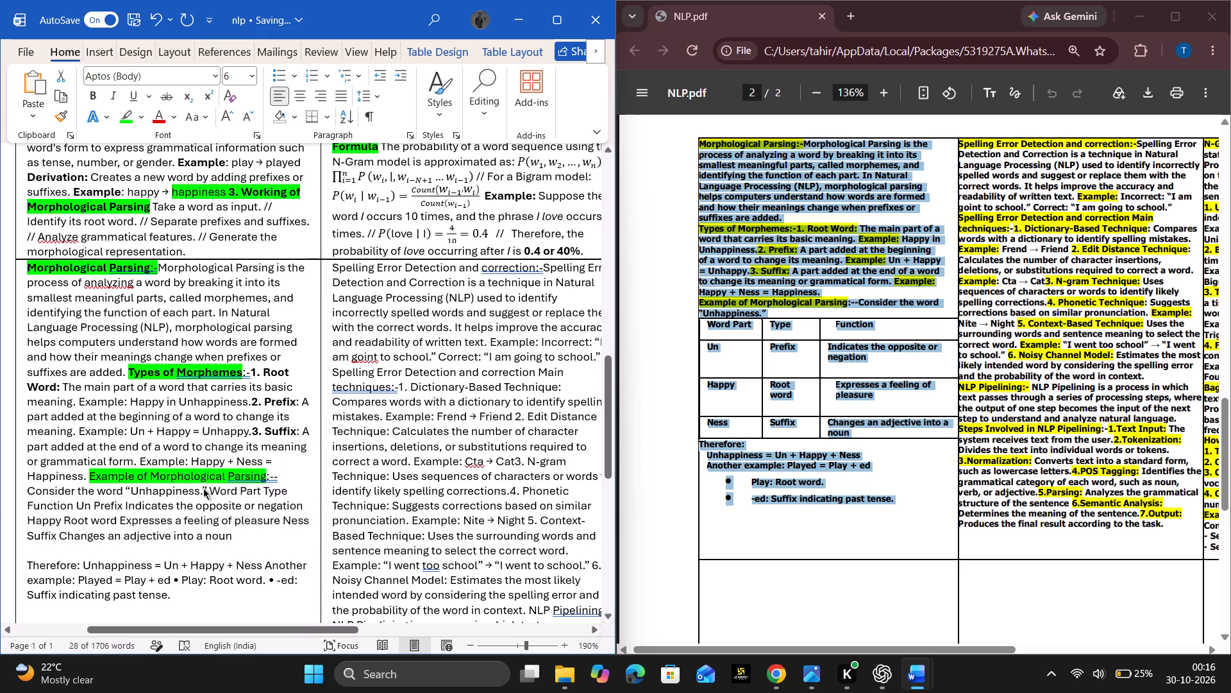
Snip the Word Part, Type and Function table from NLP.pdf and paste it after 'Consider the word “Unhappiness=' in the nlp document.
left_click(894, 487)
scroll(894, 487, "right", 2)
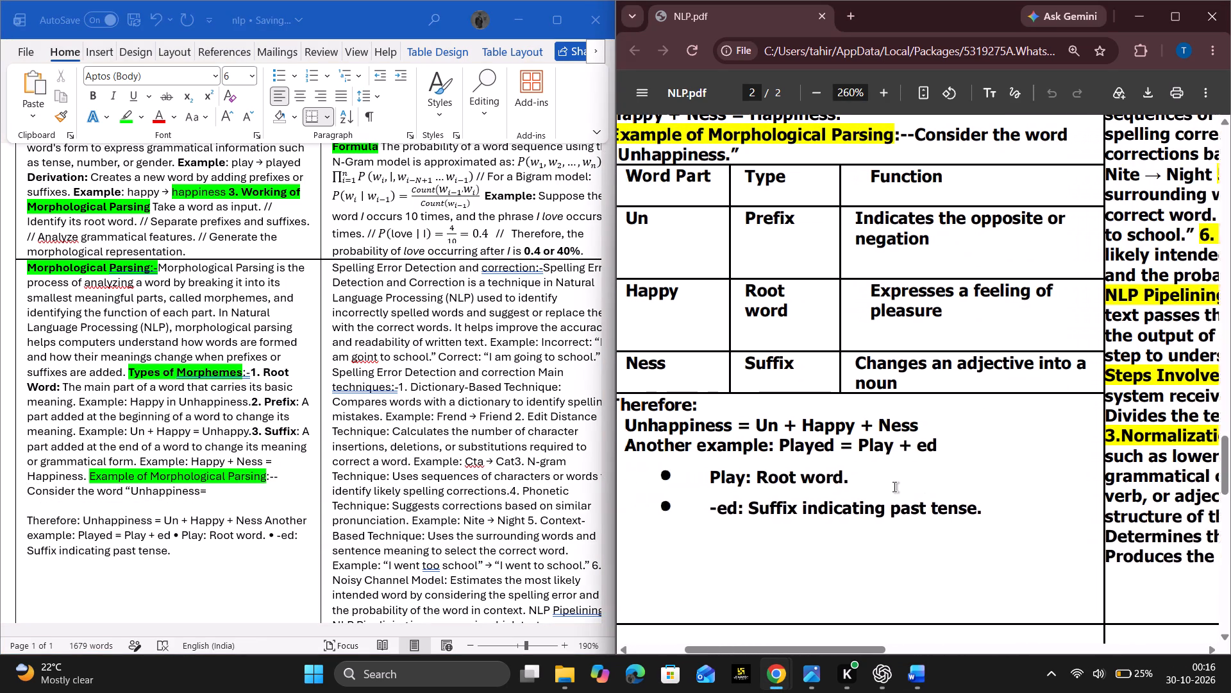
scroll(894, 487, "right", 1)
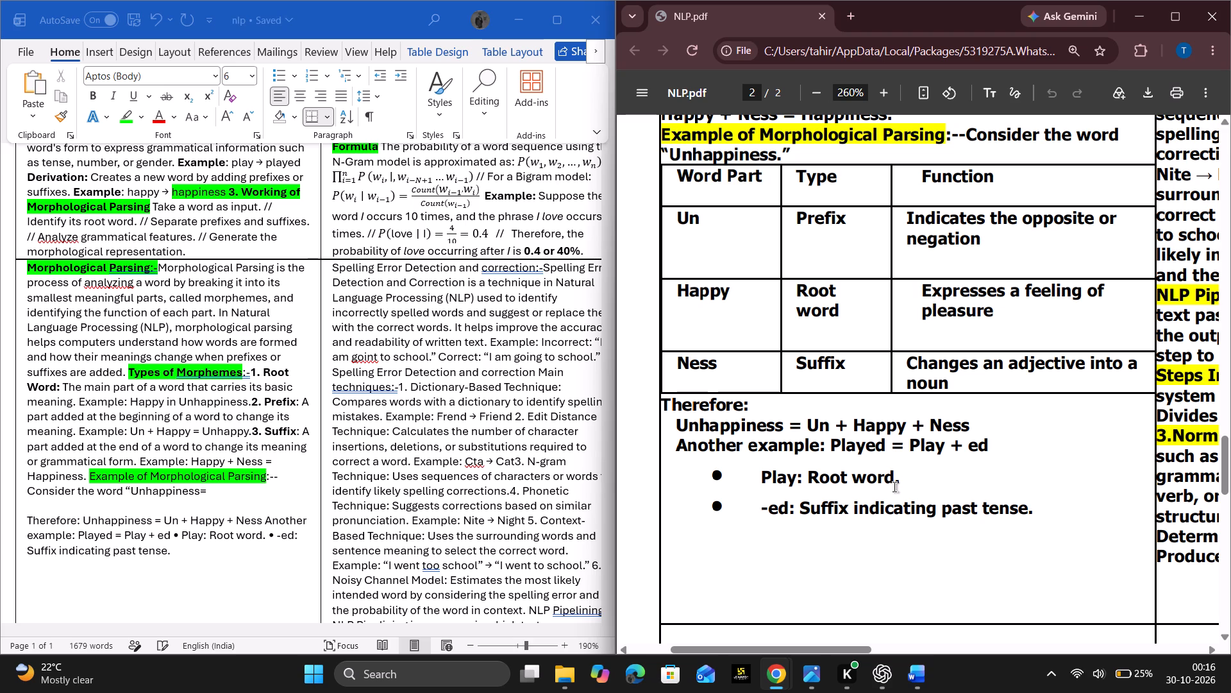
key("Print")
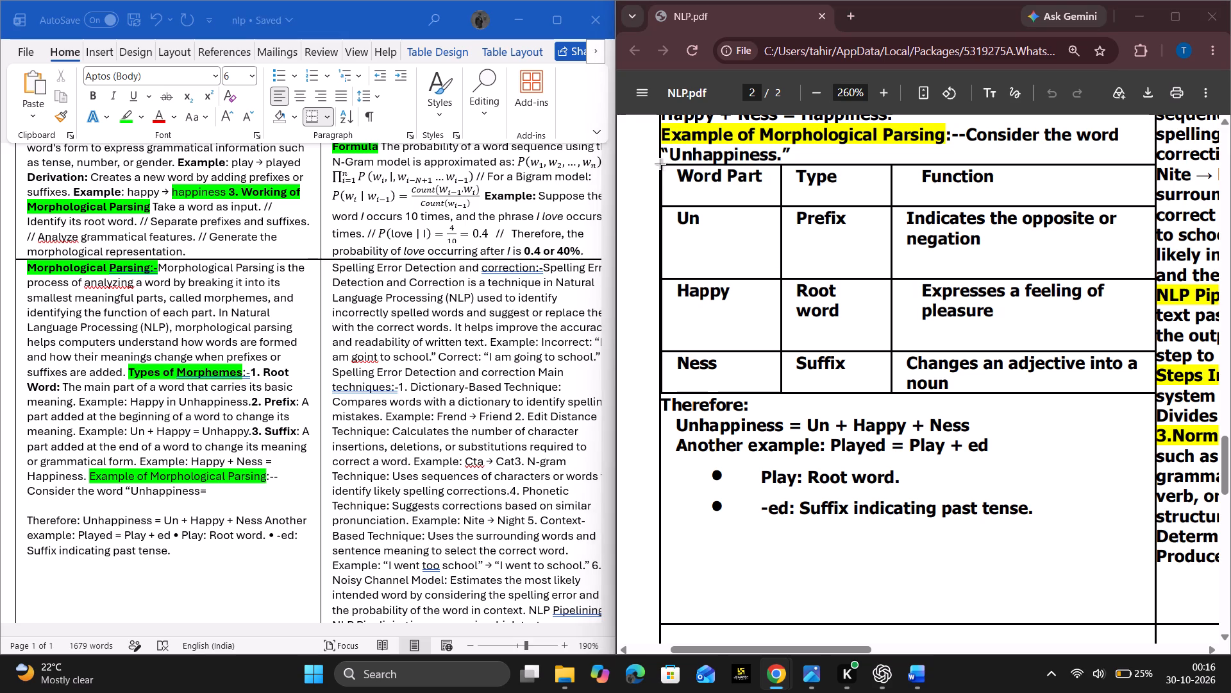
left_click_drag(660, 164, 1175, 406)
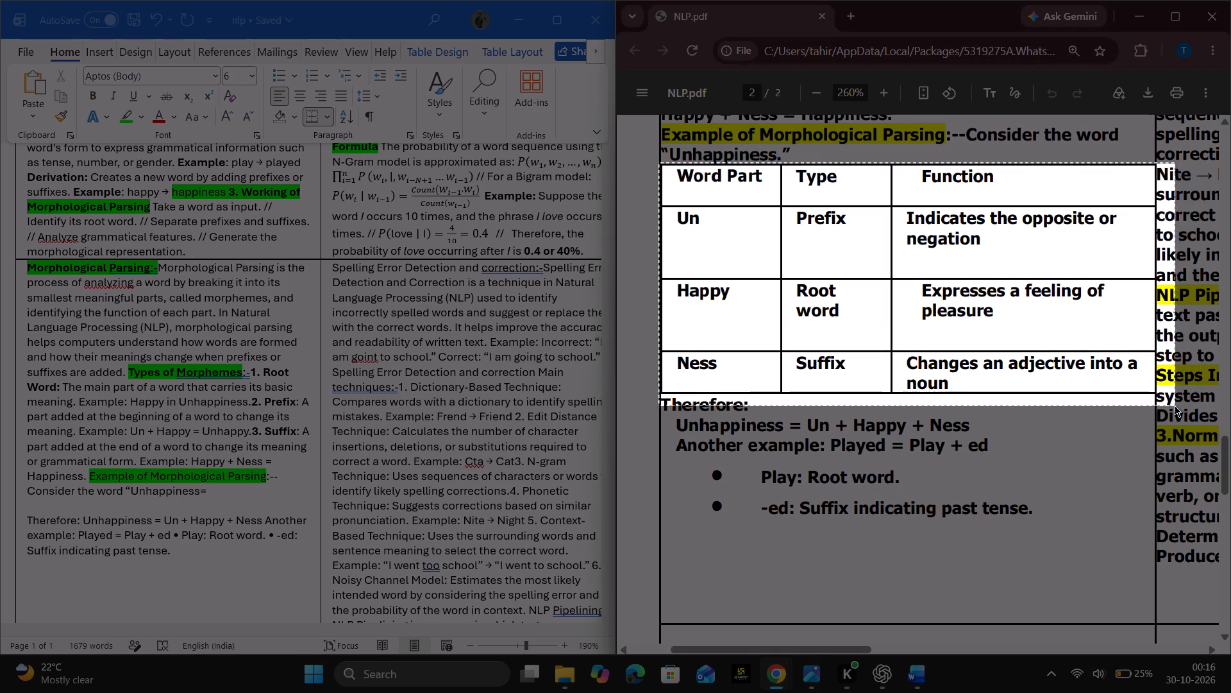
left_click_drag(1175, 406, 1155, 393)
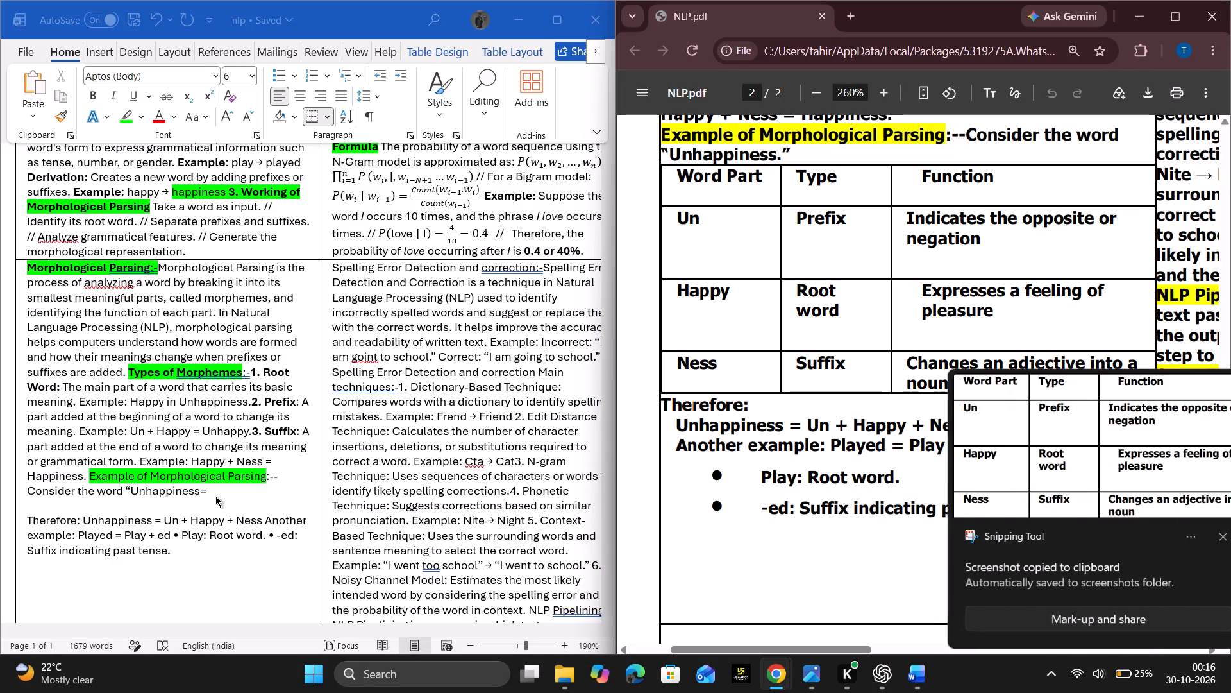
left_click(229, 495)
key("ctrl+v")
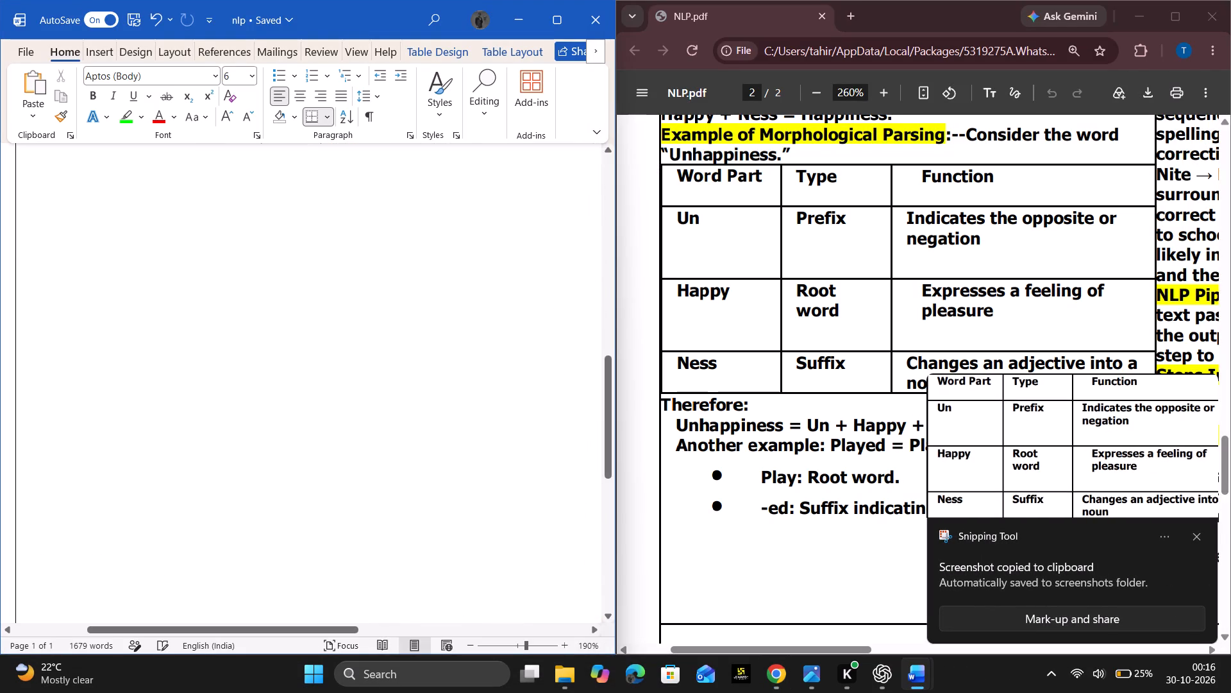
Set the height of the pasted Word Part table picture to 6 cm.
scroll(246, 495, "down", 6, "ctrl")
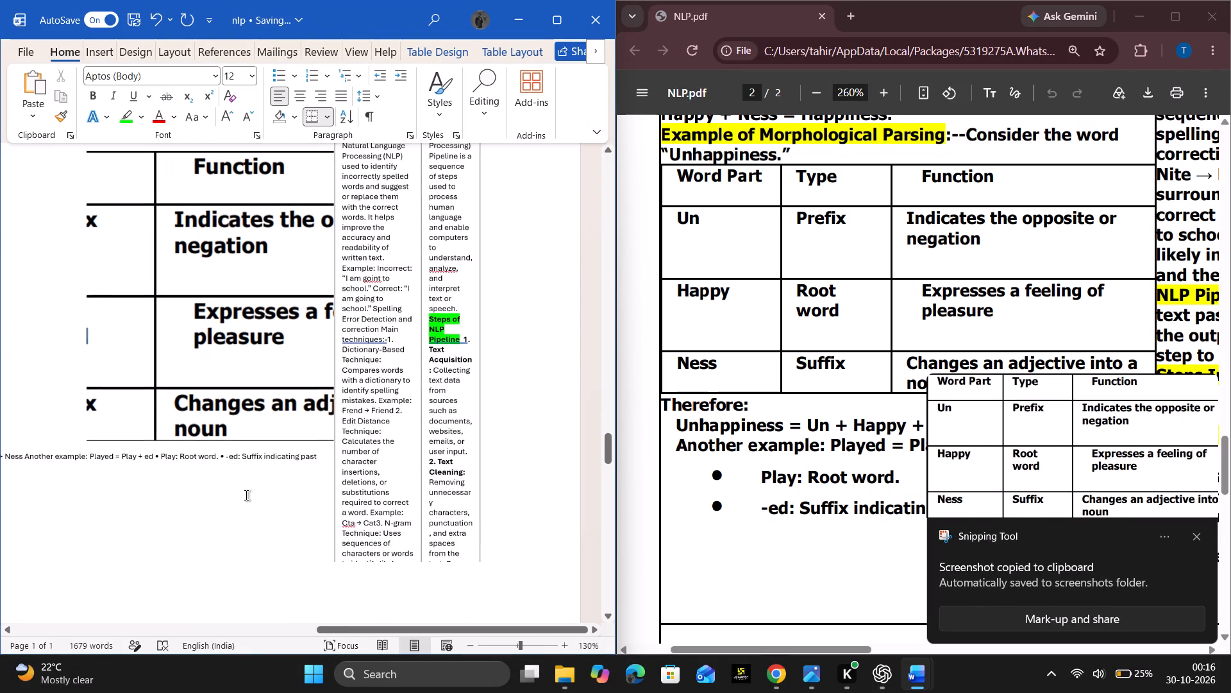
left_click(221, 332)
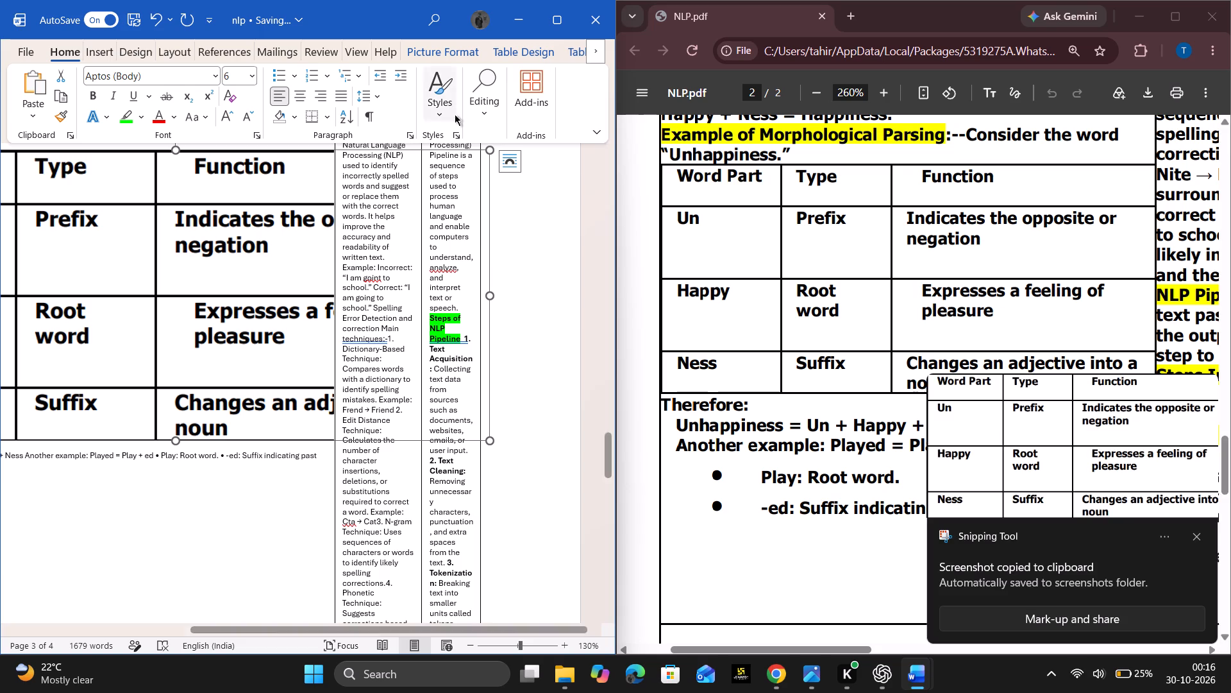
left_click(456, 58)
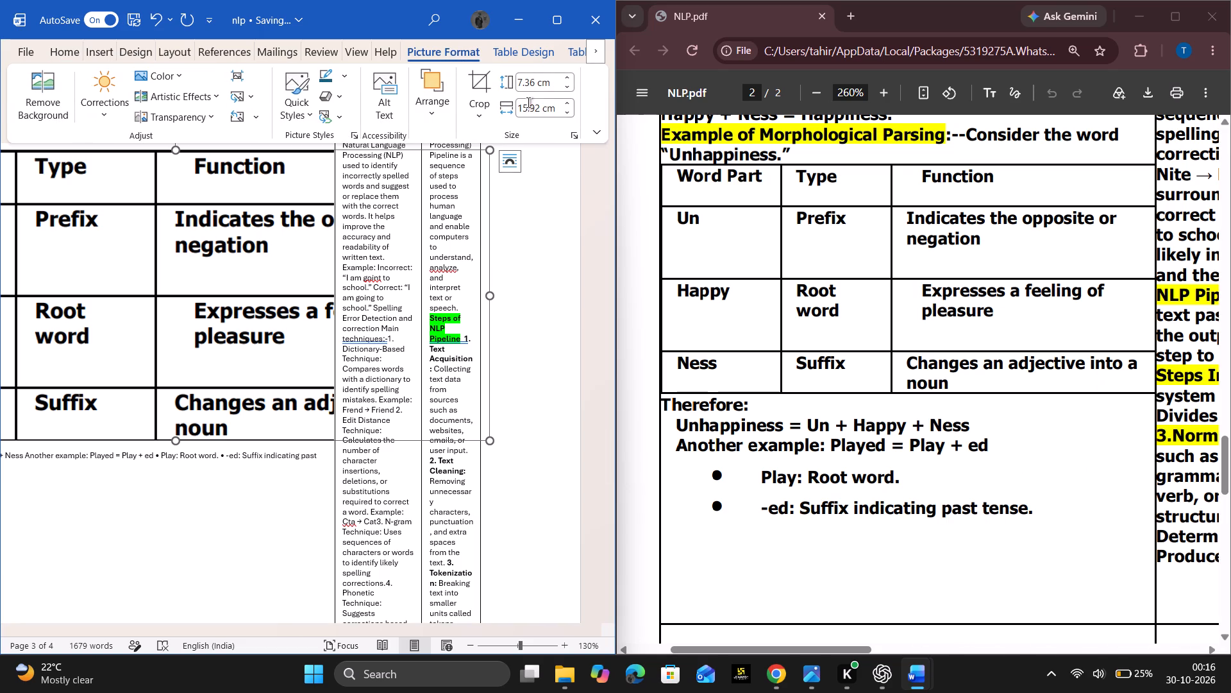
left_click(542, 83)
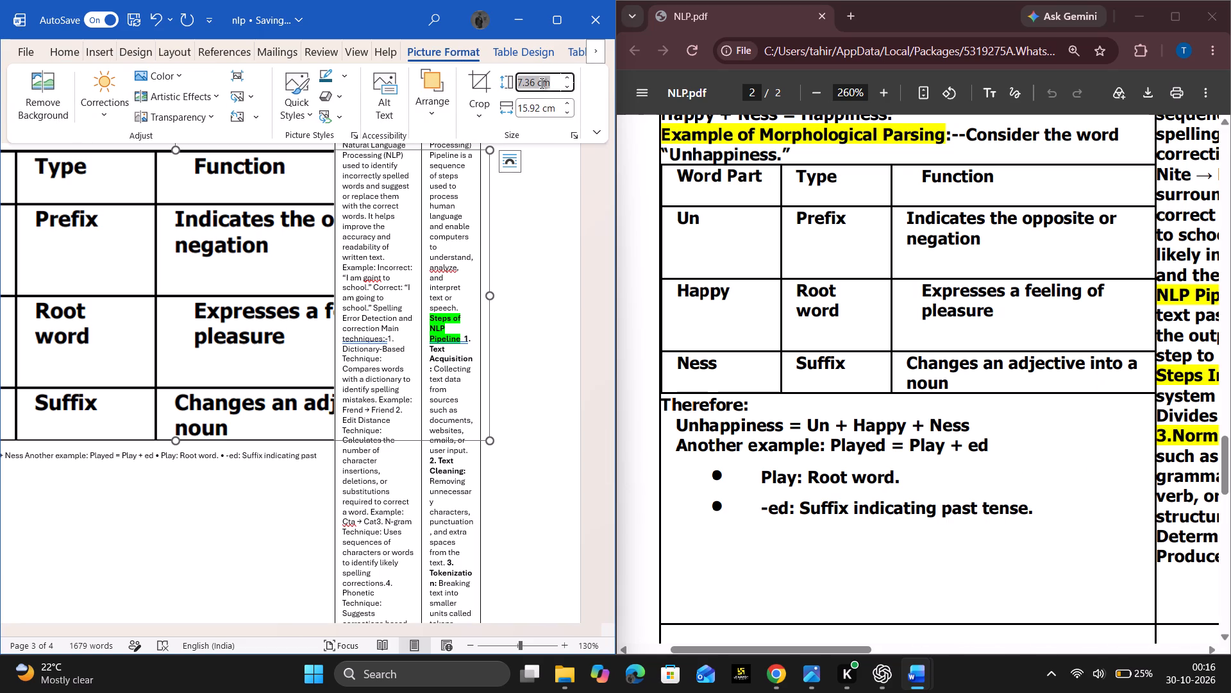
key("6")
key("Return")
Shrink the pasted Word Part table picture freehand so that it fits inside the first column's lower cell.
scroll(542, 83, "up", 1)
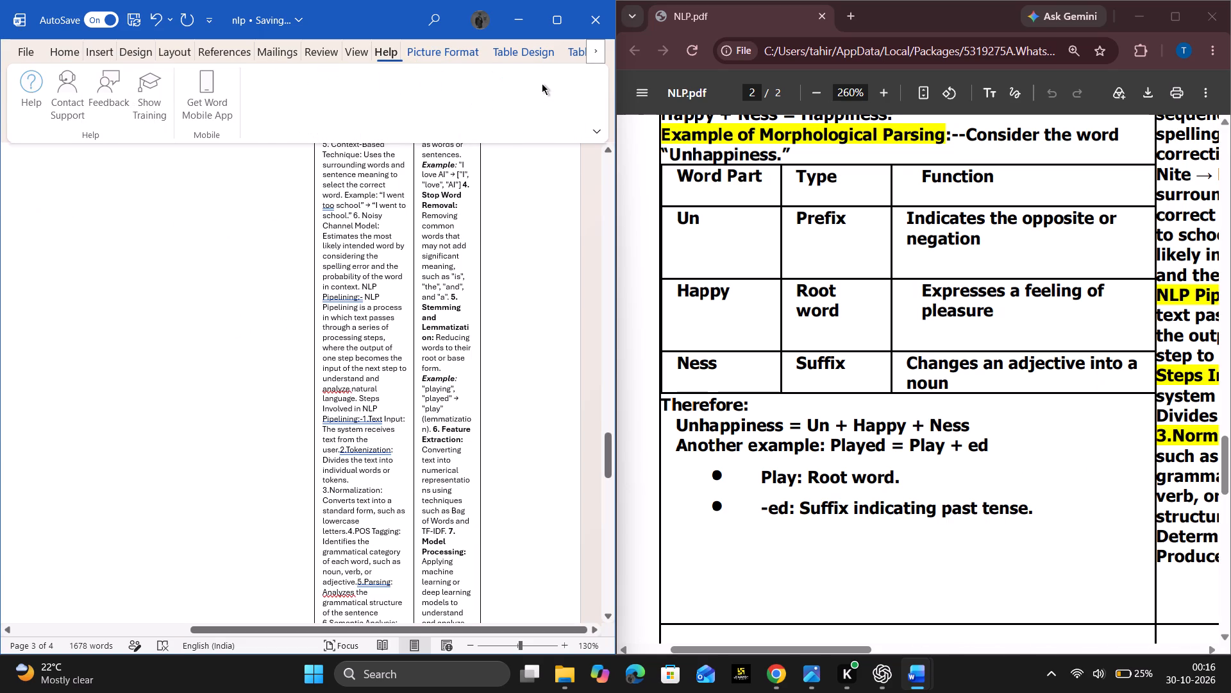
scroll(542, 83, "up", 2)
scroll(352, 246, "right", 3)
scroll(352, 246, "down", 6)
scroll(352, 246, "down", 1, "ctrl")
scroll(352, 246, "up", 10)
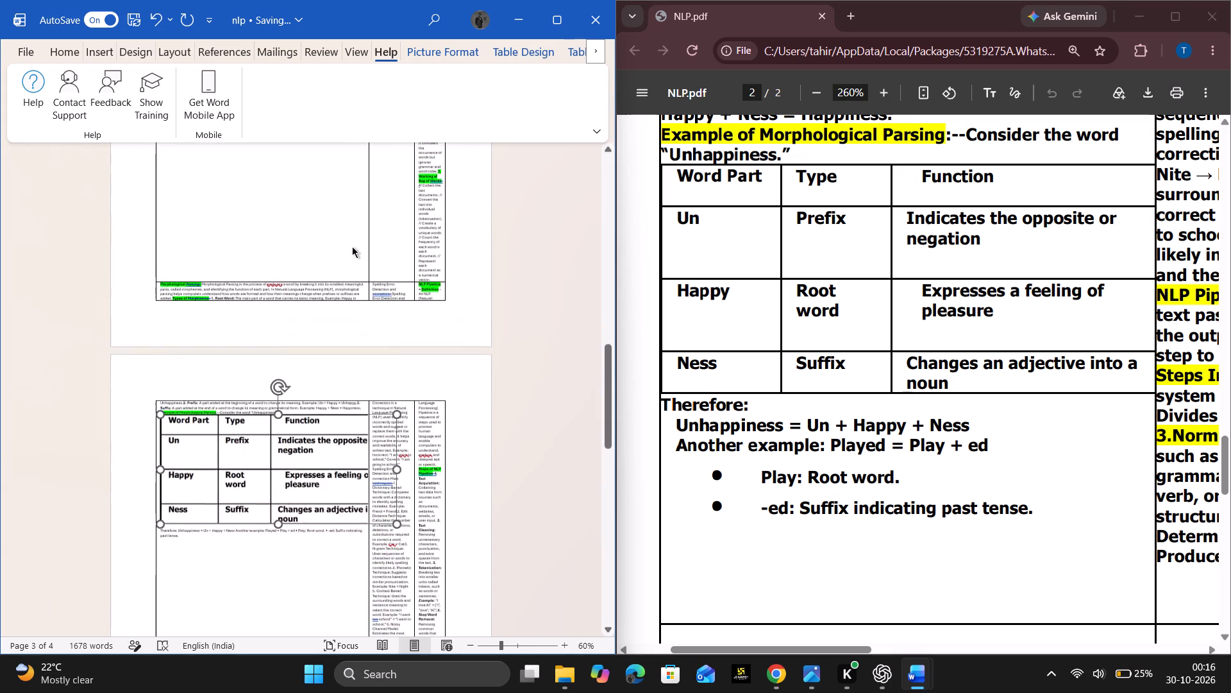
scroll(352, 246, "up", 1)
scroll(352, 246, "down", 4)
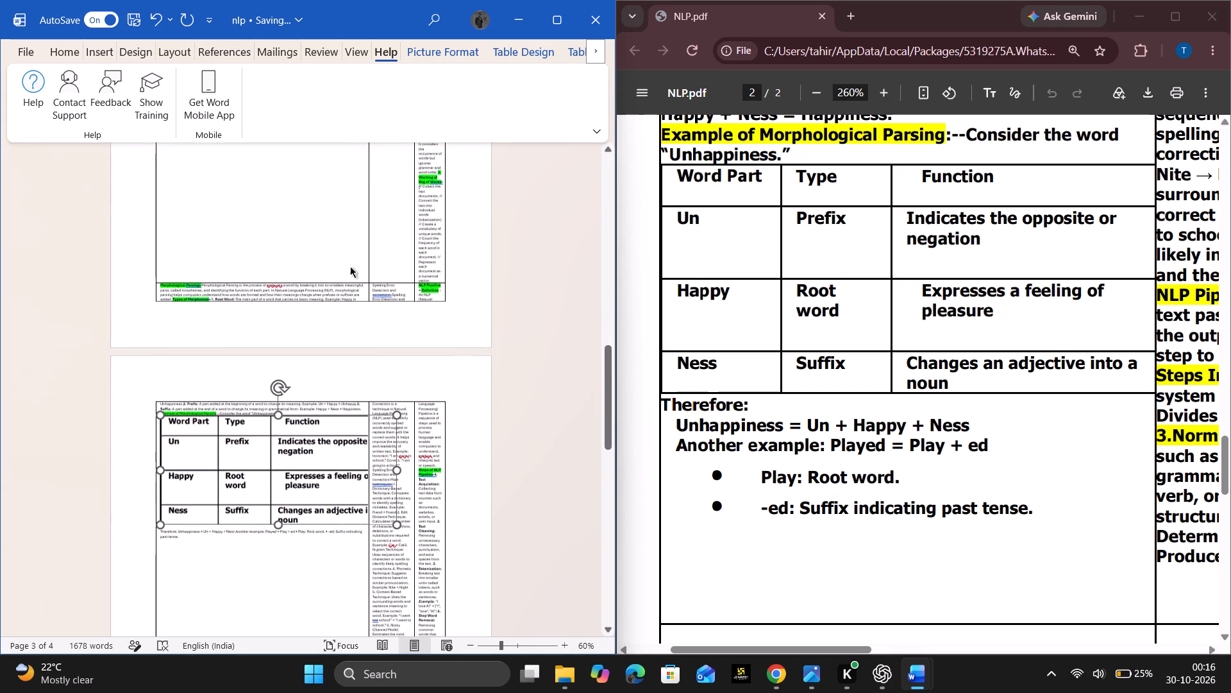
left_click_drag(398, 526, 372, 511)
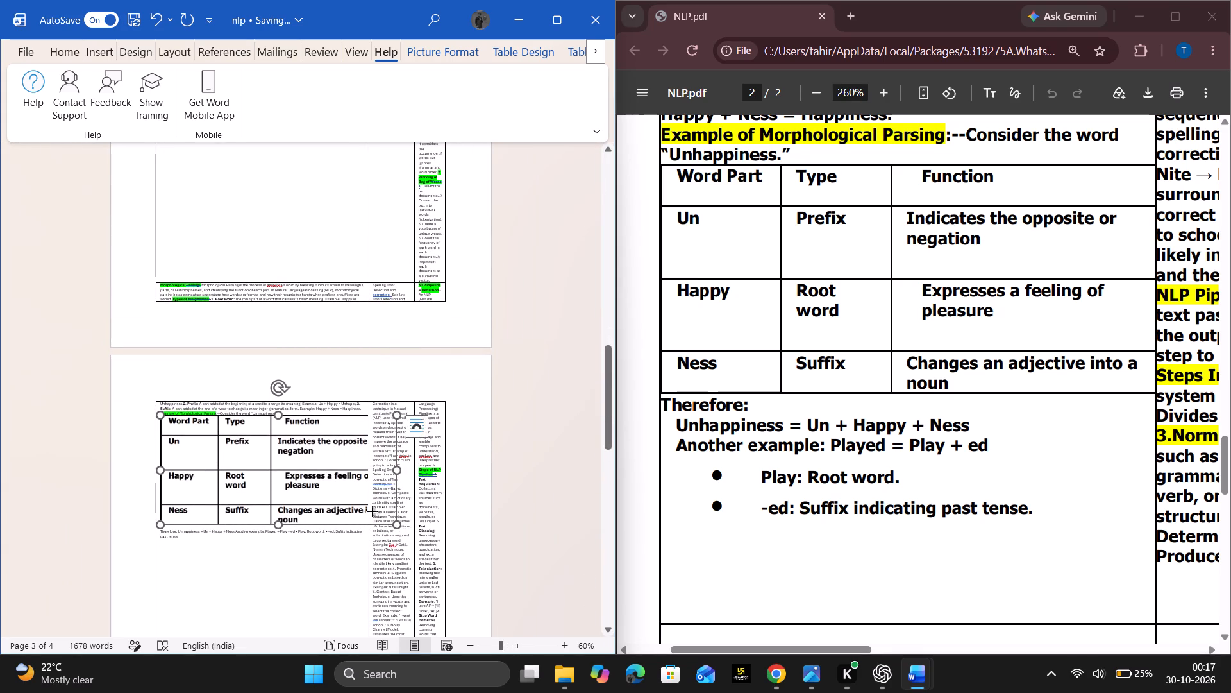
left_click_drag(372, 511, 228, 435)
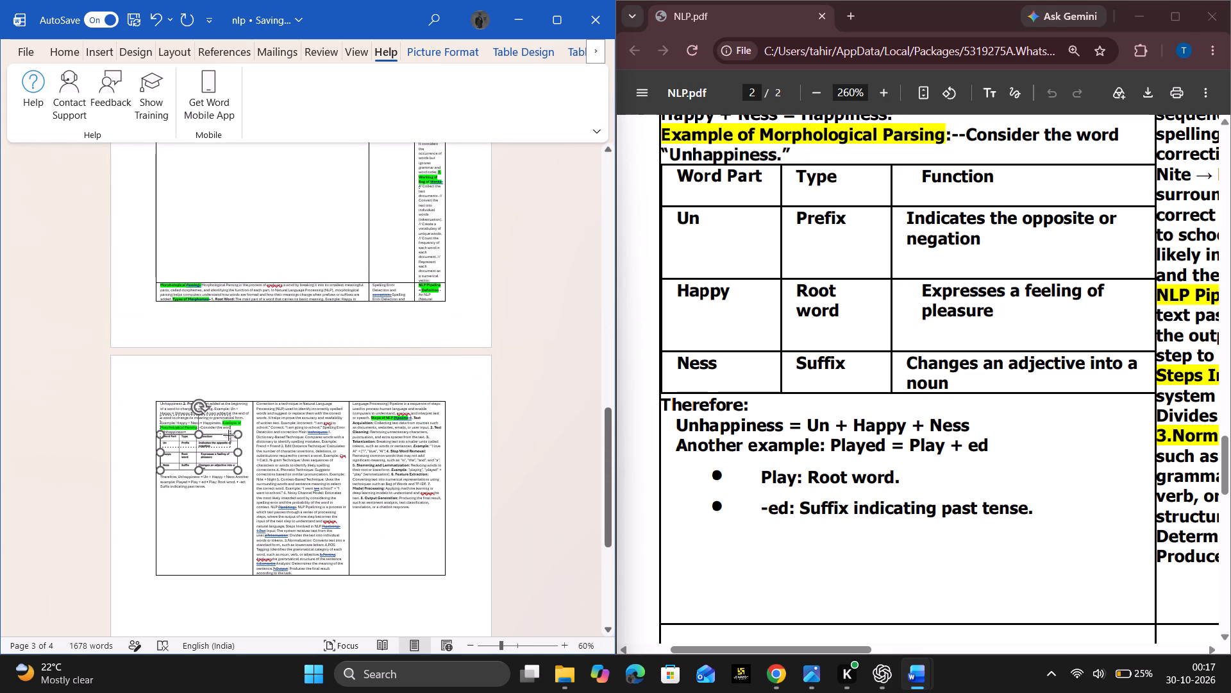
left_click_drag(228, 435, 220, 436)
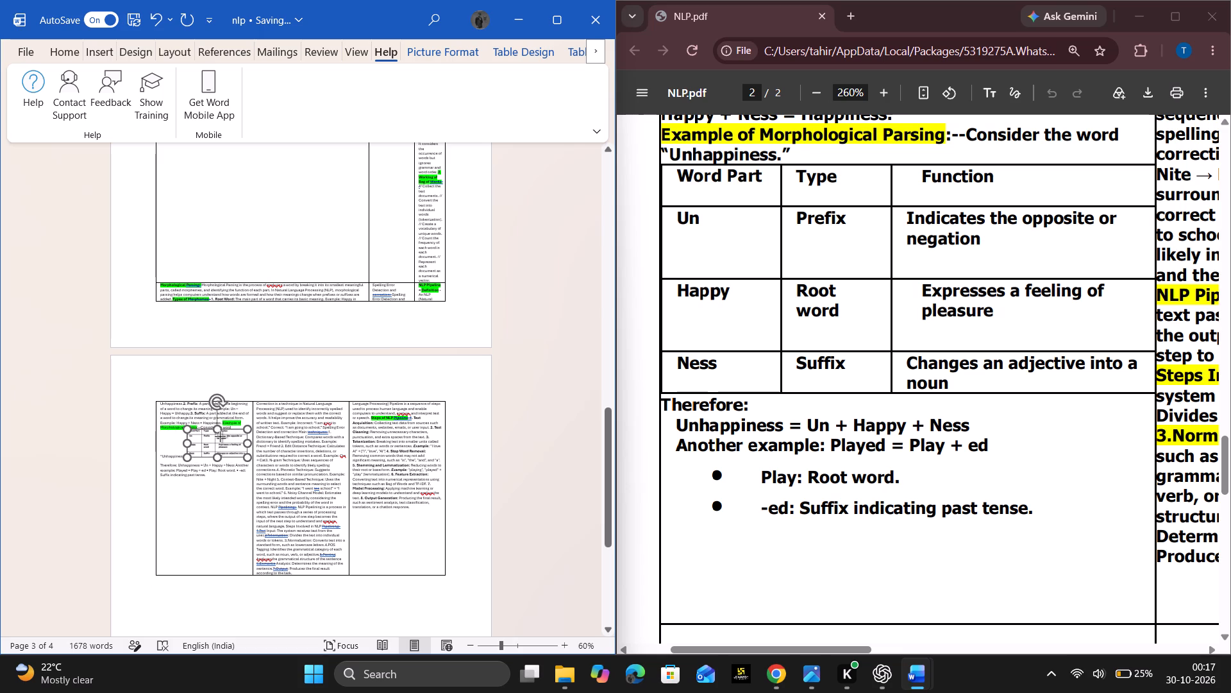
Enlarge the Word Part table picture until it nearly spans the first column's width, and deselect it.
scroll(220, 436, "up", 5, "ctrl")
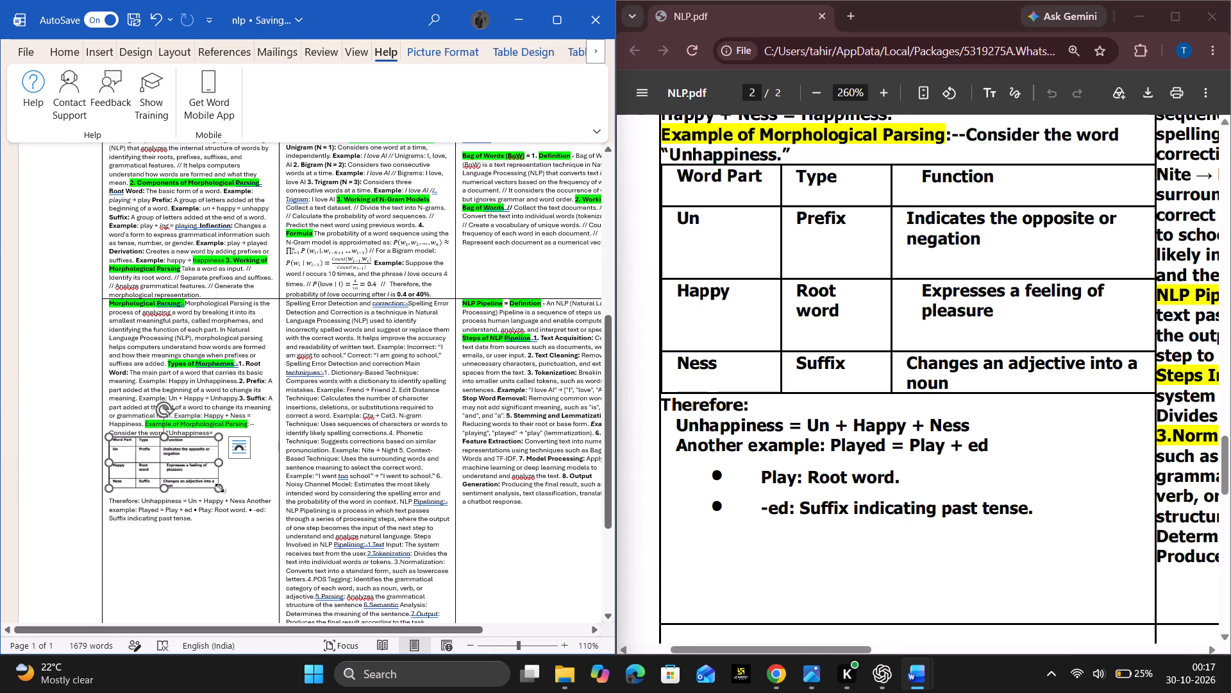
left_click_drag(219, 484, 240, 490)
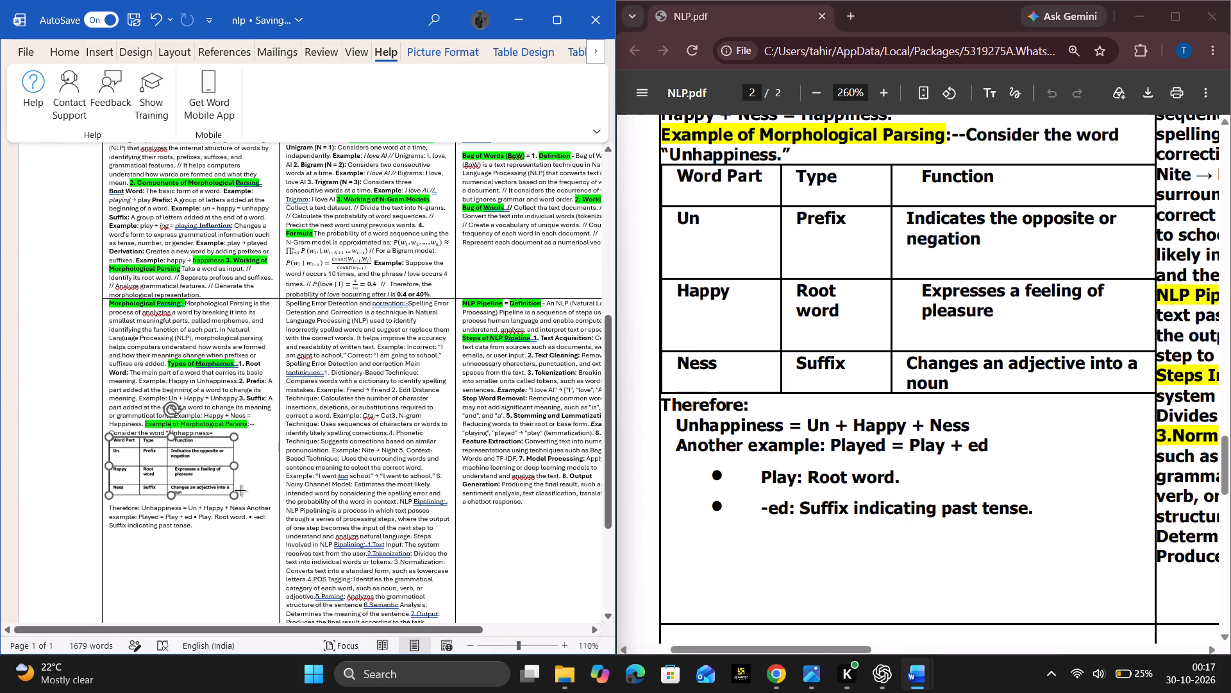
left_click_drag(240, 490, 266, 499)
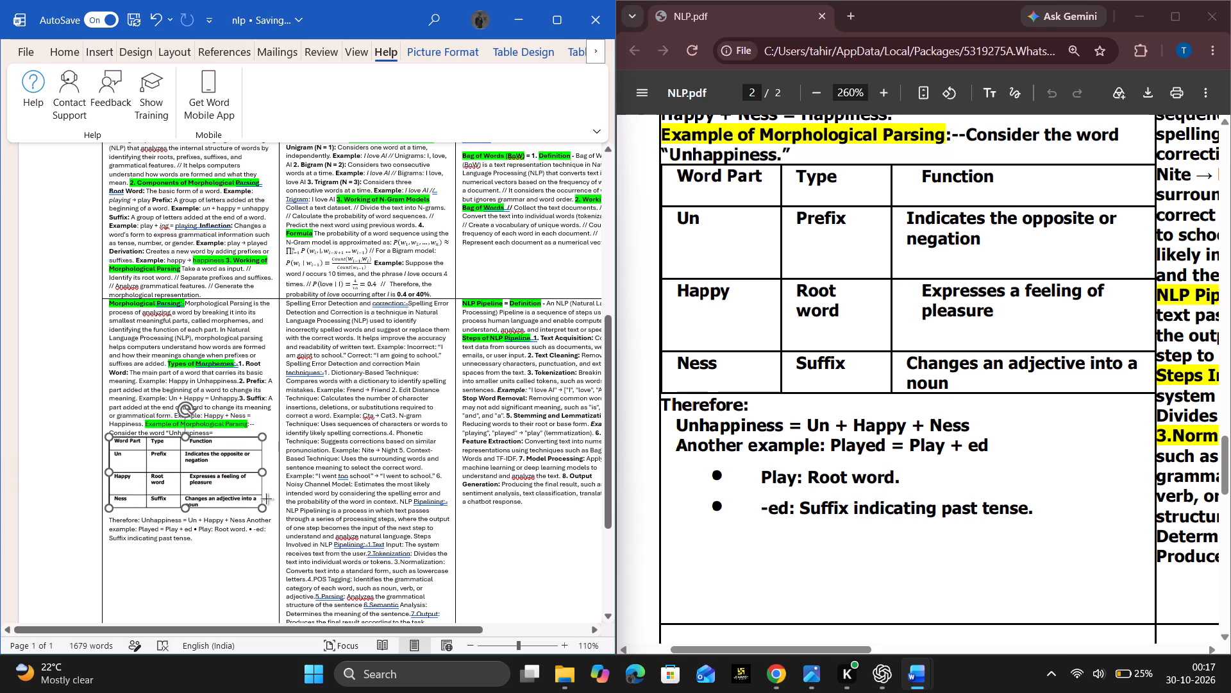
left_click_drag(266, 499, 268, 499)
scroll(268, 499, "down", 1)
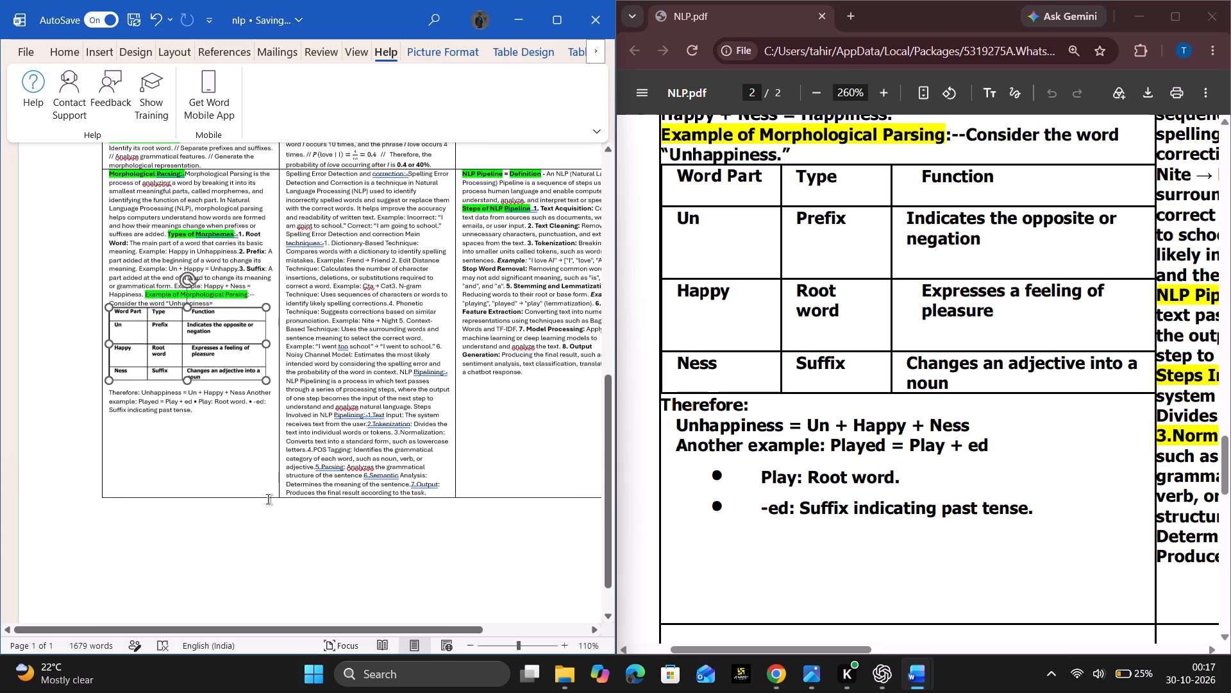
scroll(268, 499, "down", 1)
left_click(235, 548)
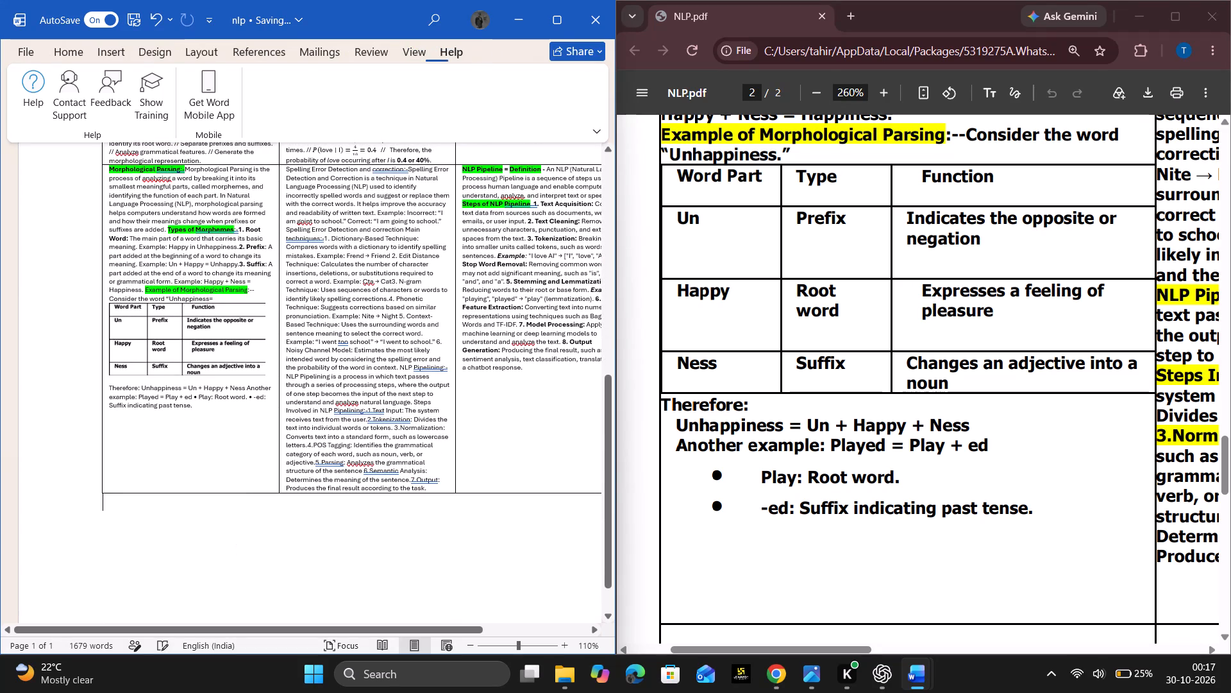
Review the table's lower row and compare its Spelling Error Detection and NLP Pipelining text with the highlighted headings in NLP.pdf.
scroll(235, 548, "up", 4)
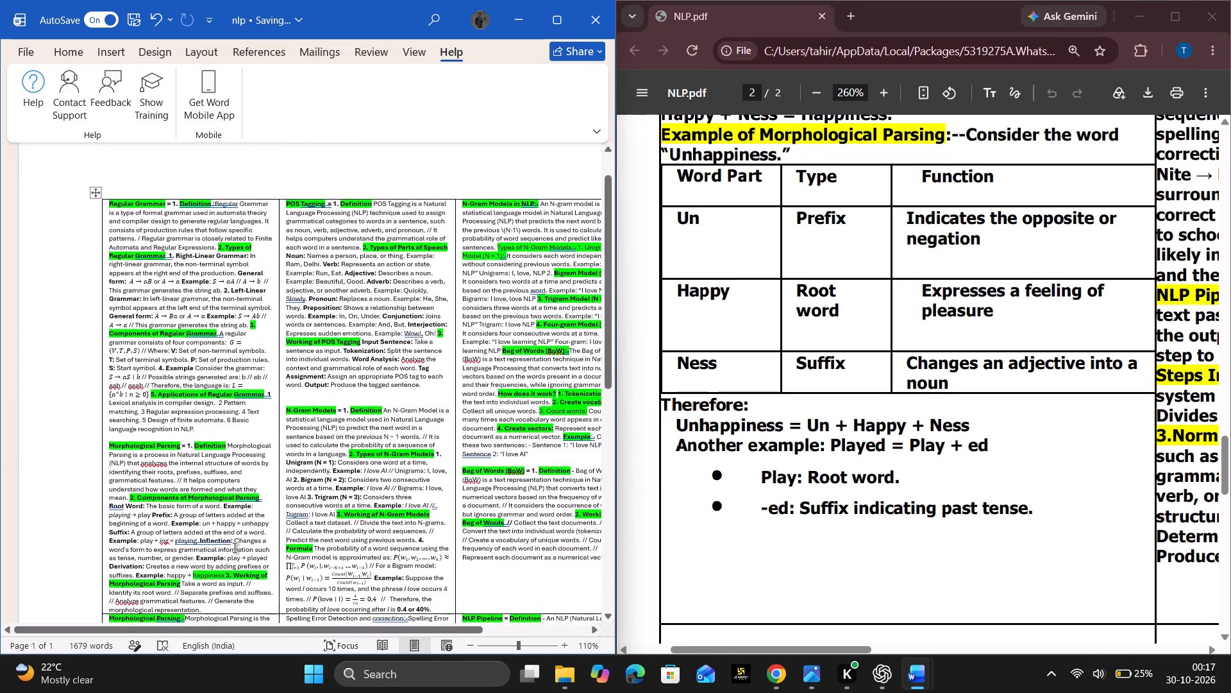
scroll(235, 548, "down", 10)
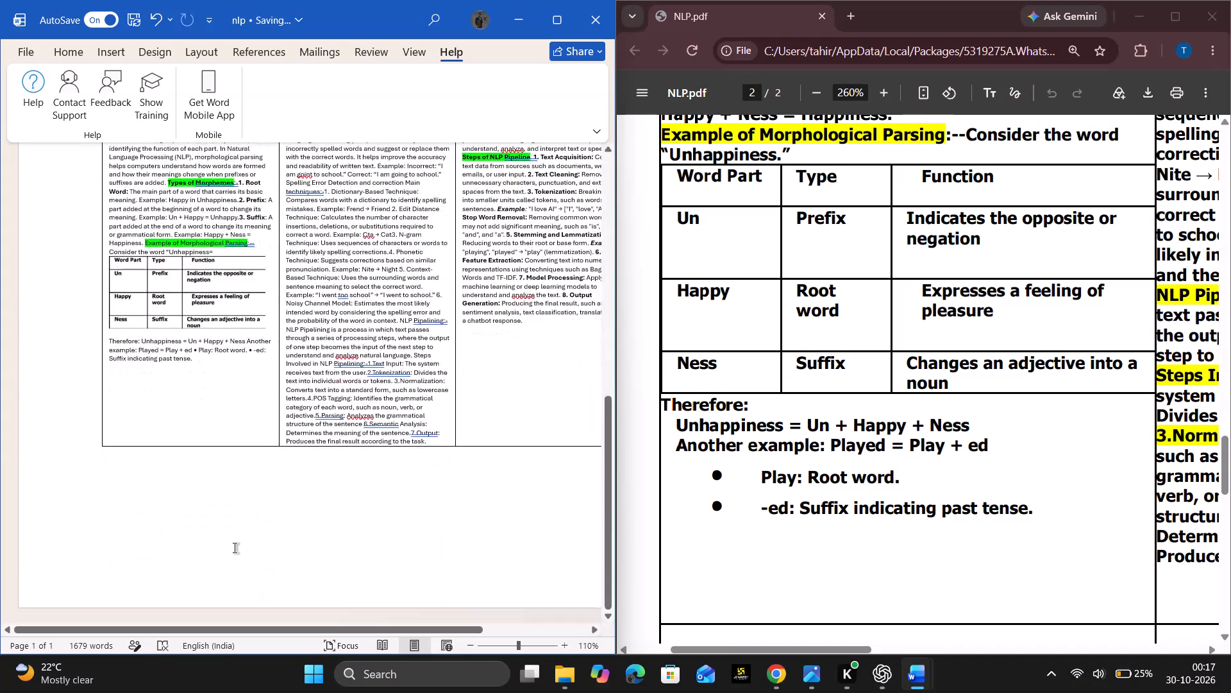
scroll(235, 548, "up", 2)
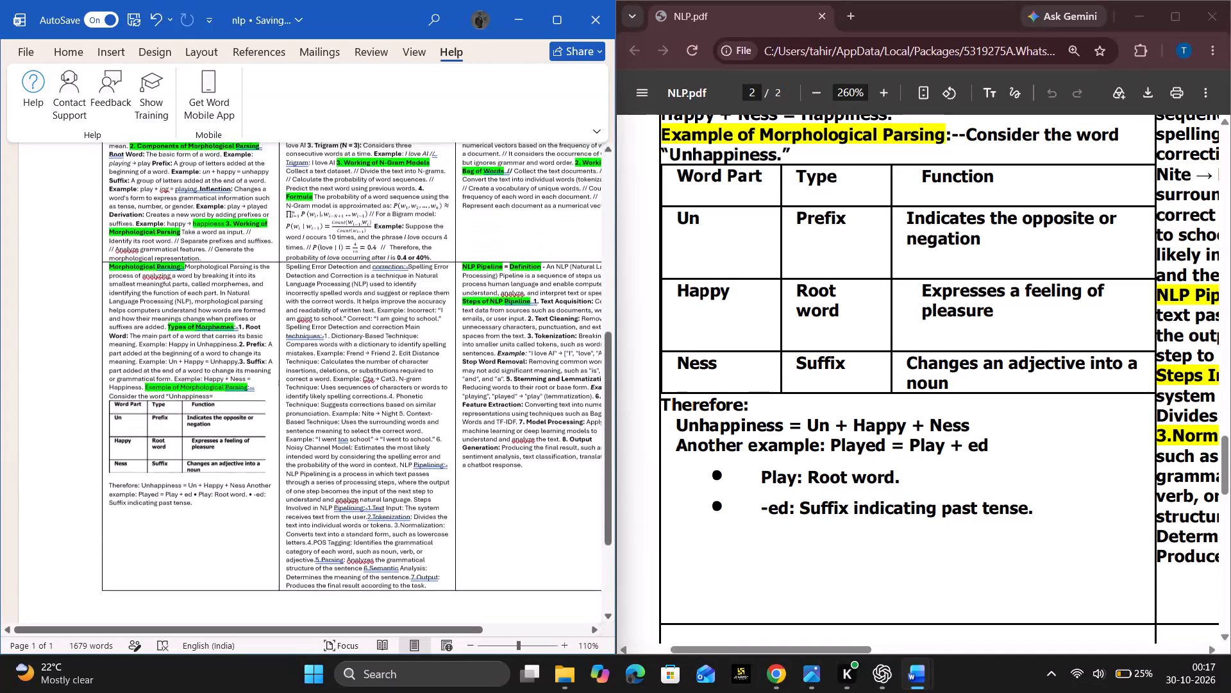
scroll(235, 548, "left", 1)
scroll(286, 409, "up", 4, "ctrl")
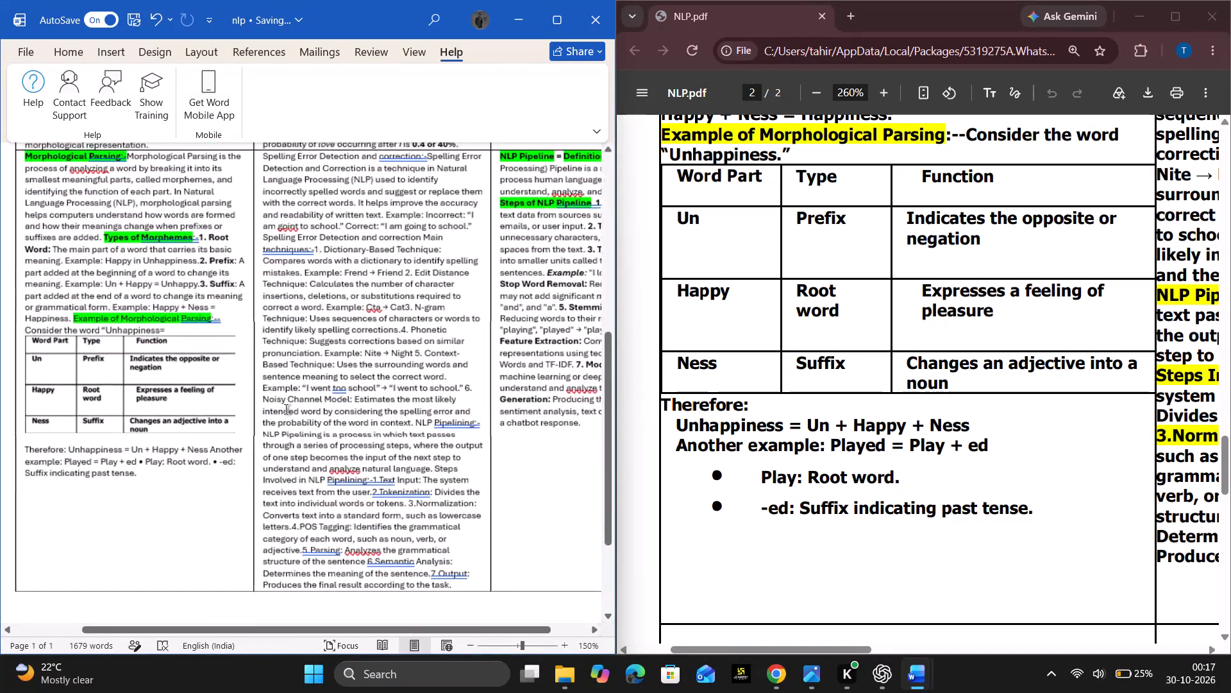
scroll(286, 409, "up", 1)
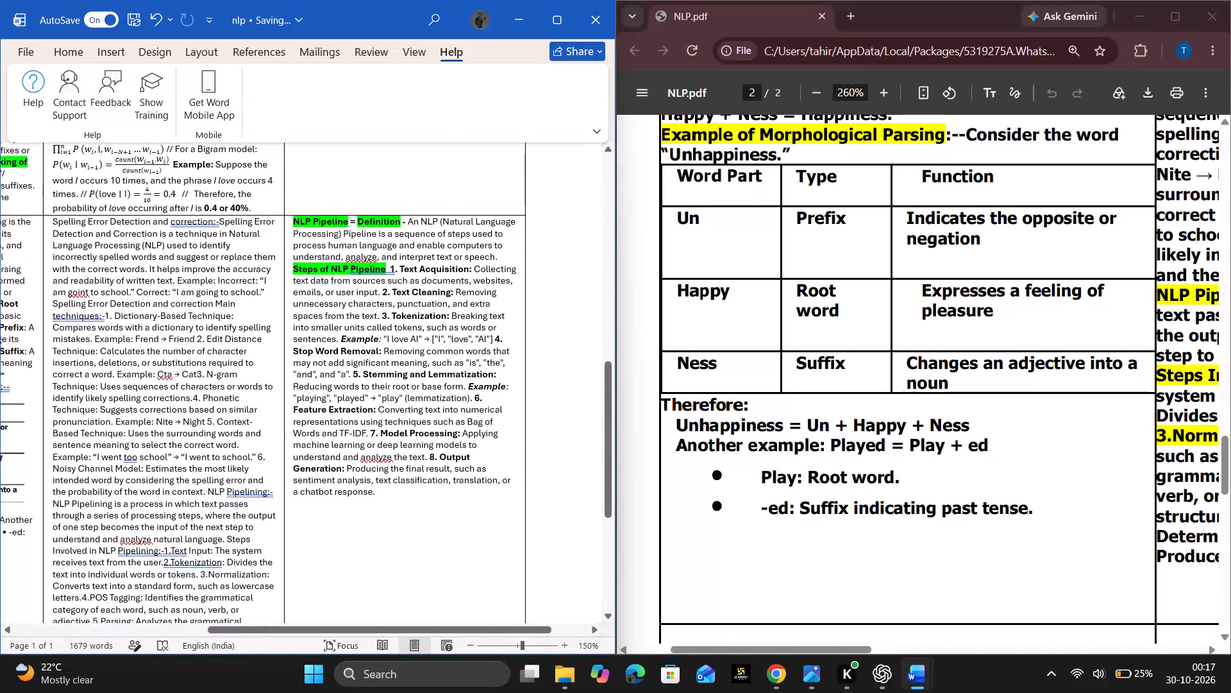
scroll(286, 409, "up", 7, "ctrl")
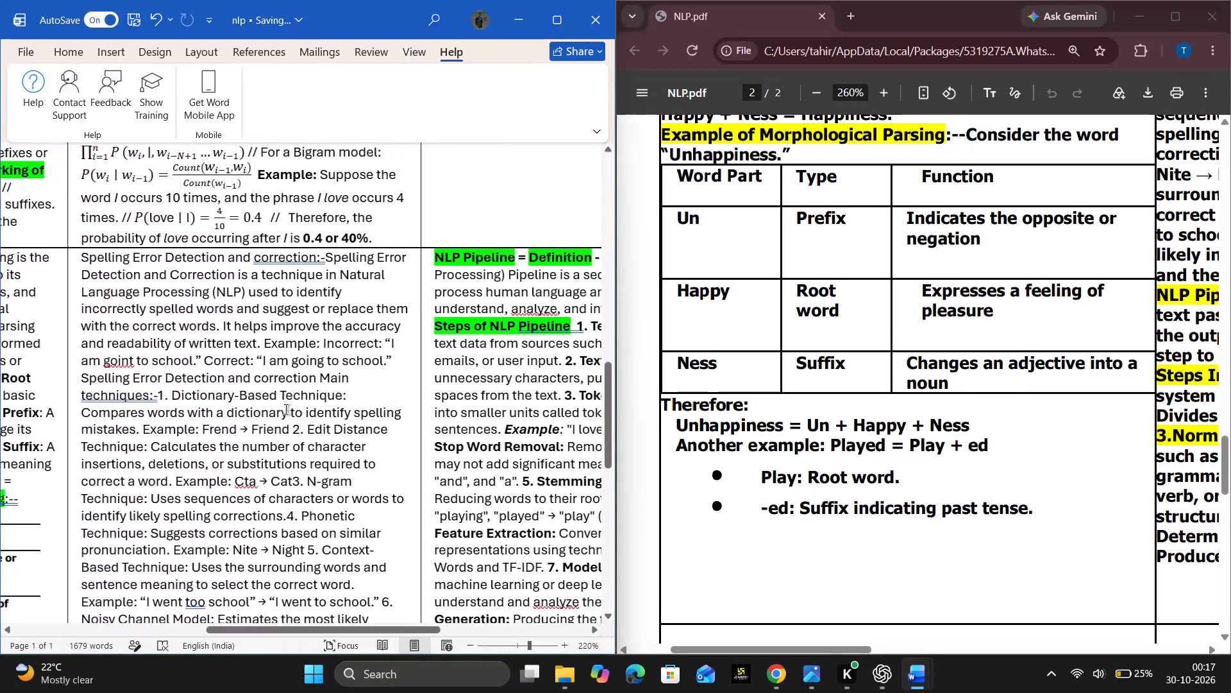
scroll(793, 384, "up", 1)
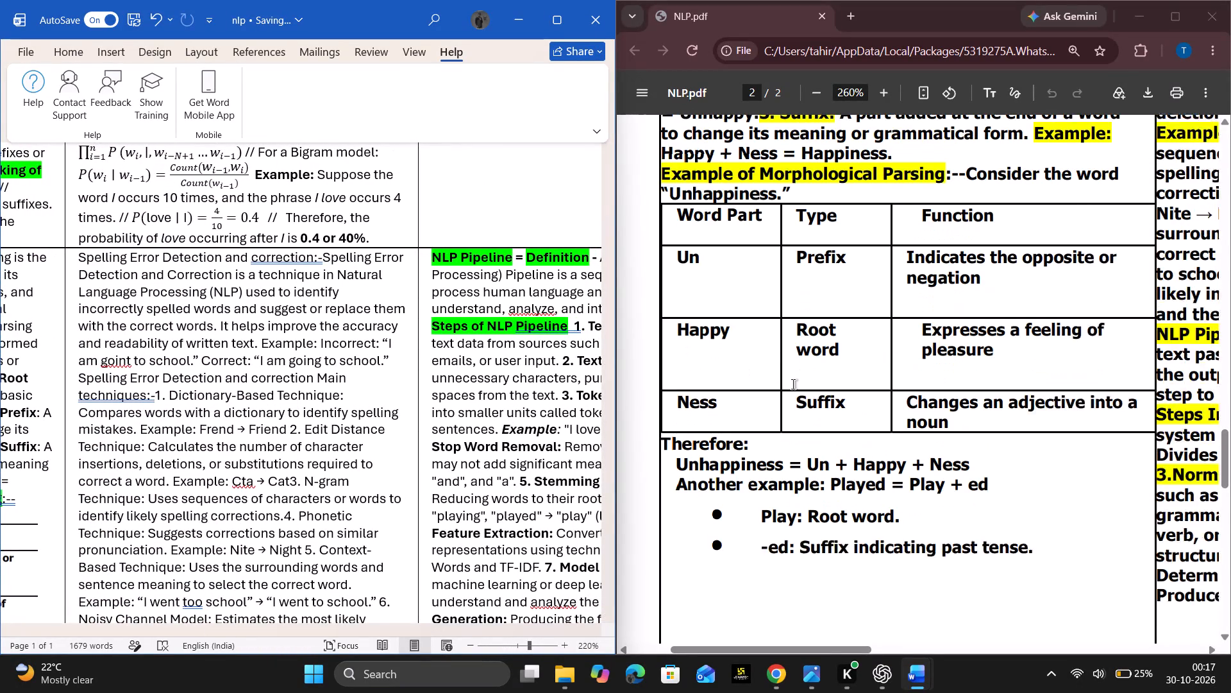
scroll(793, 384, "up", 1)
scroll(793, 384, "right", 2)
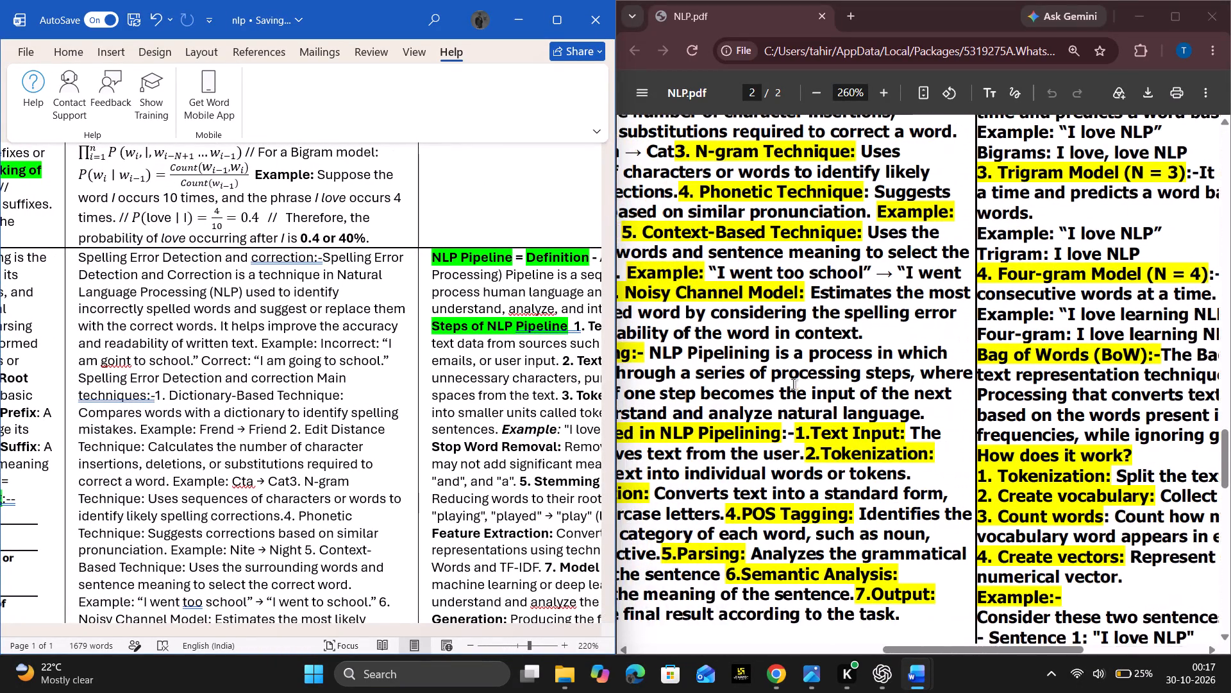
Highlight "Spelling Error Detection and correction:-Spelling" in green at the start of the middle column's lower cell.
scroll(793, 384, "right", 3)
scroll(793, 384, "up", 2)
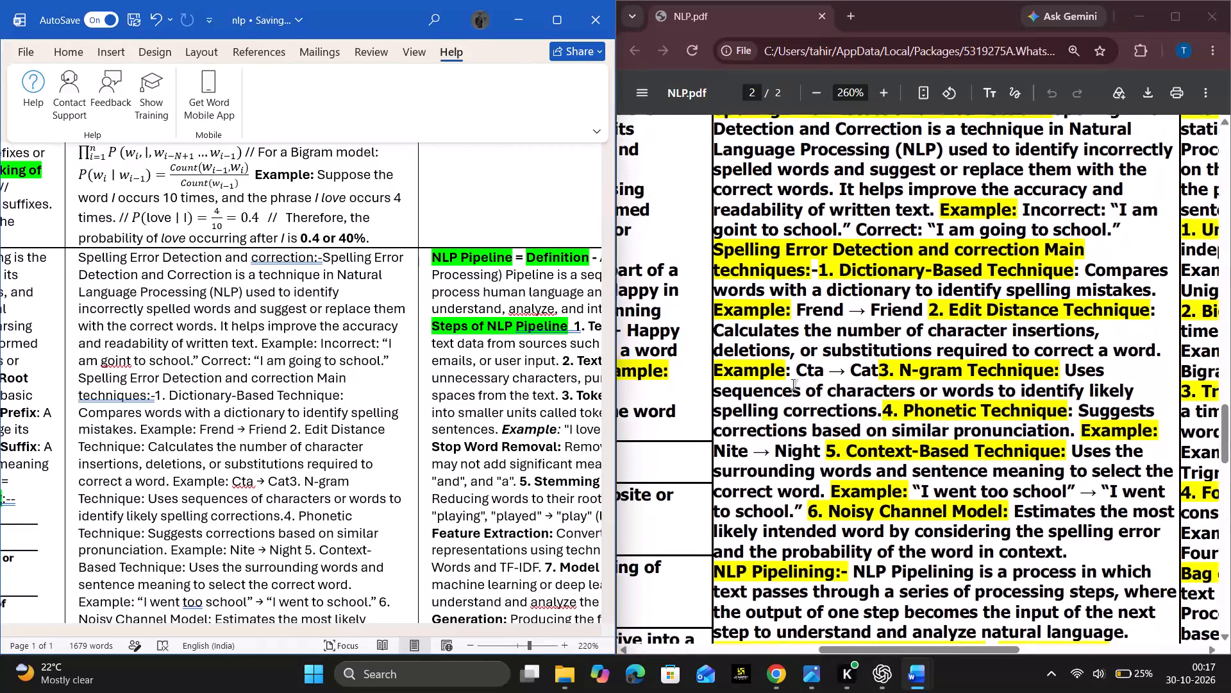
scroll(793, 384, "up", 2)
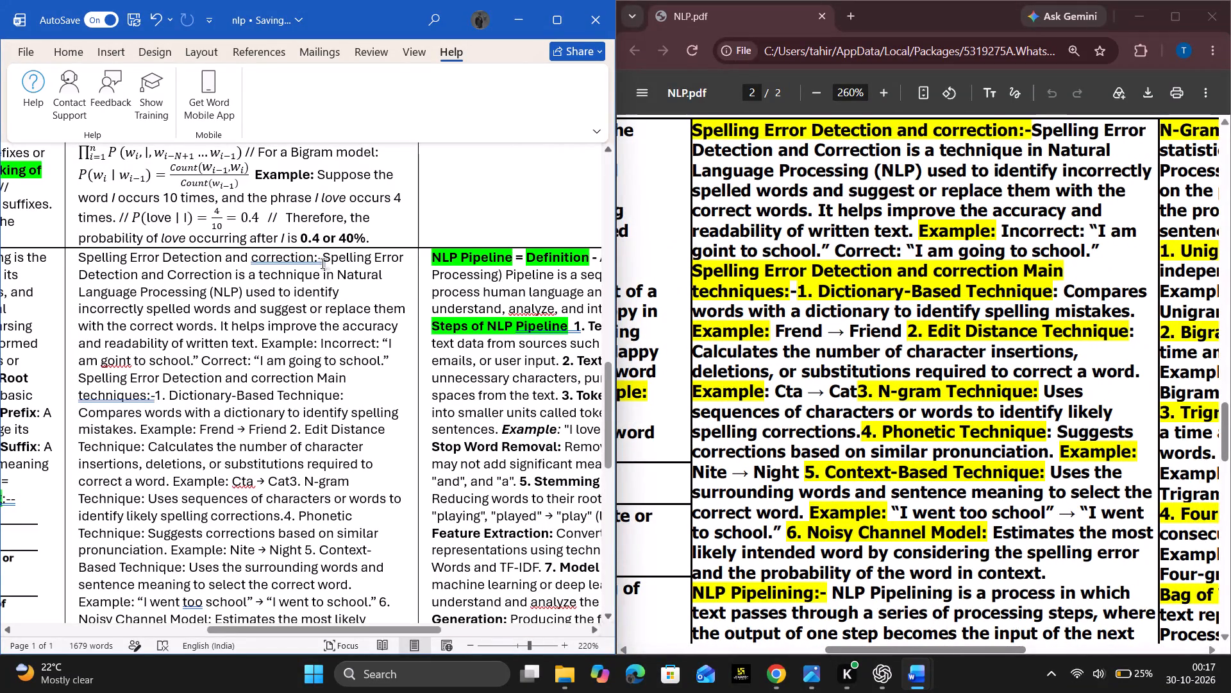
left_click_drag(325, 264, 118, 252)
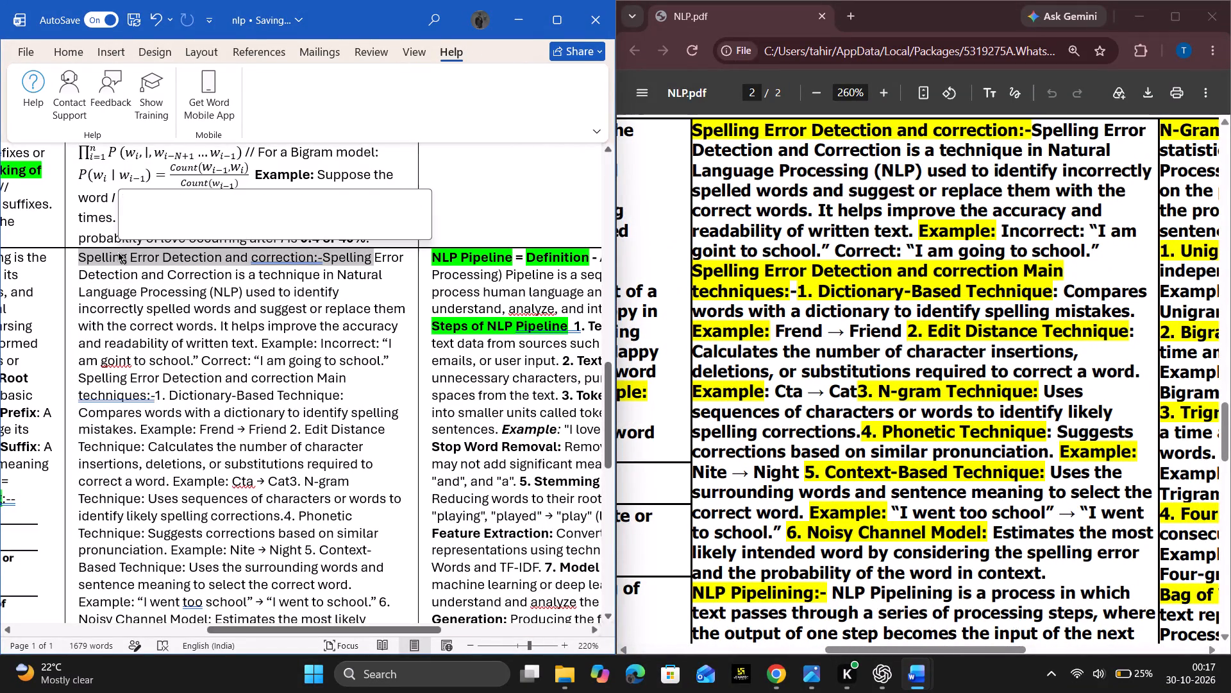
left_click(186, 223)
left_click(125, 222)
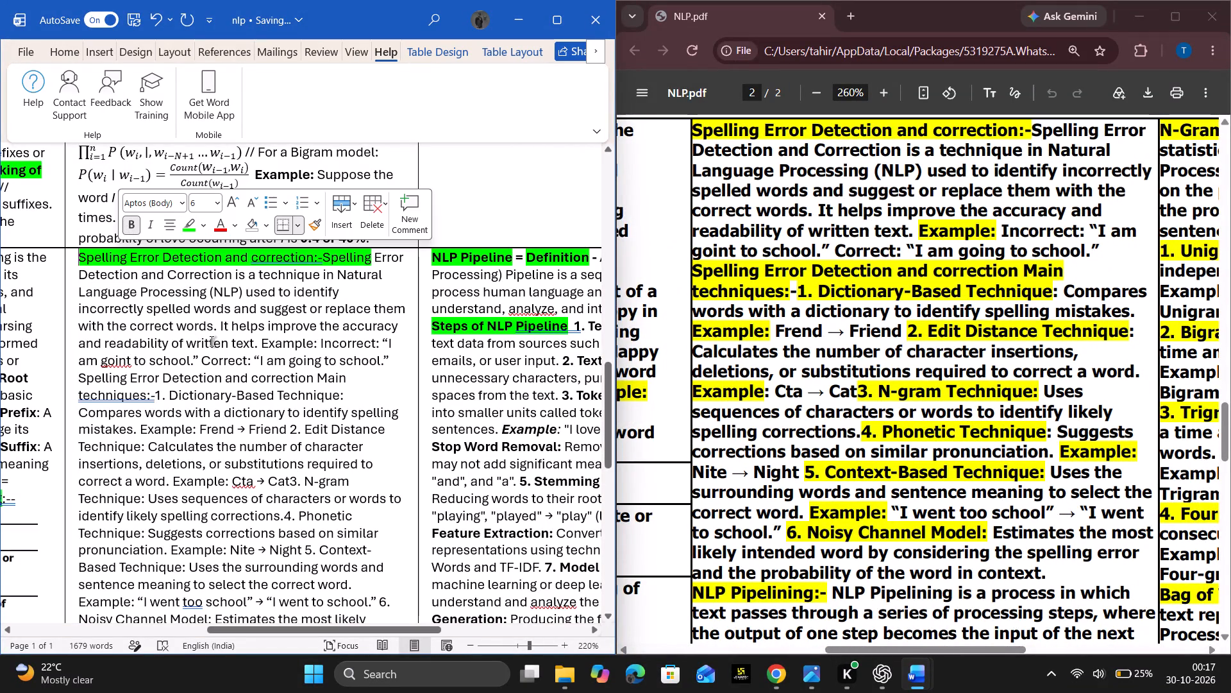
double_click(285, 346)
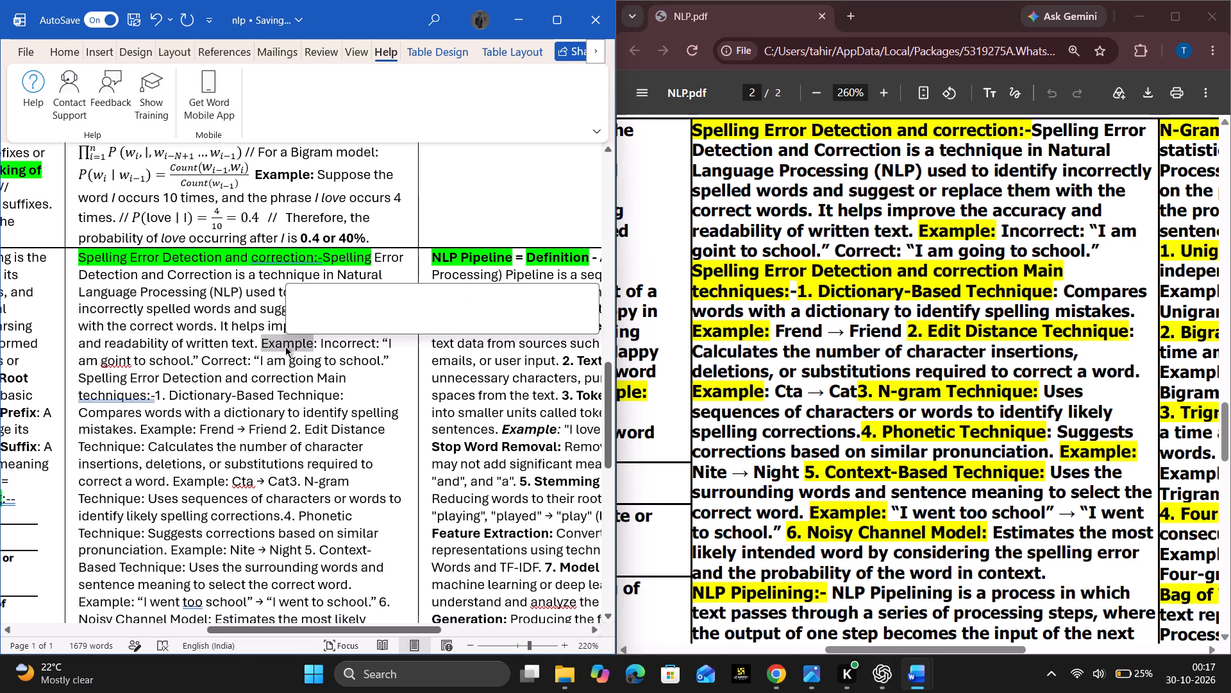
left_click(230, 362)
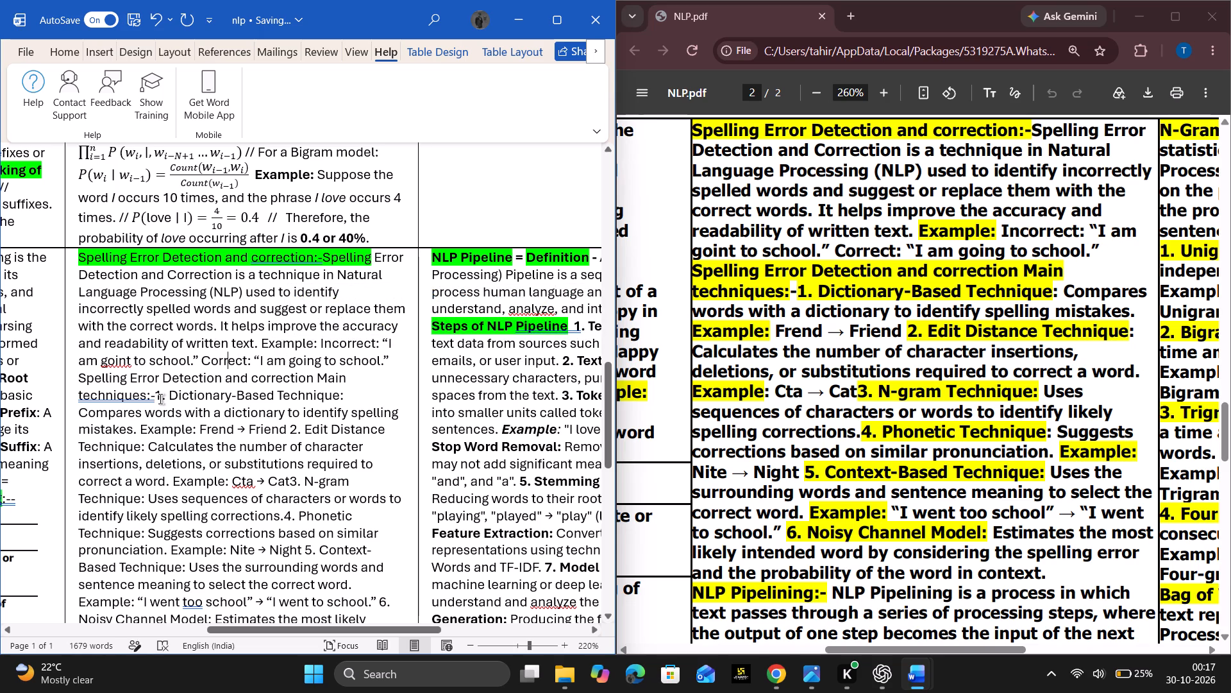
Make the heading "Spelling Error Detection and correction Main techniques:-" bold with green highlighting.
left_click_drag(157, 397, 138, 391)
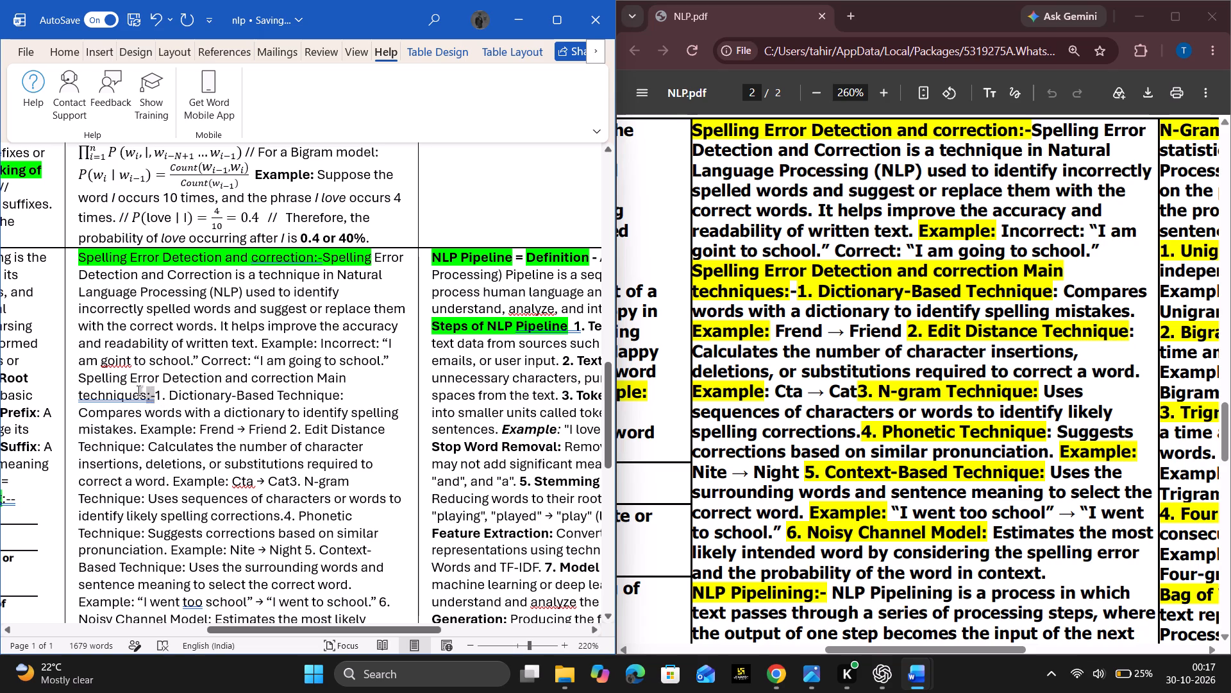
left_click_drag(138, 391, 103, 382)
left_click(123, 354)
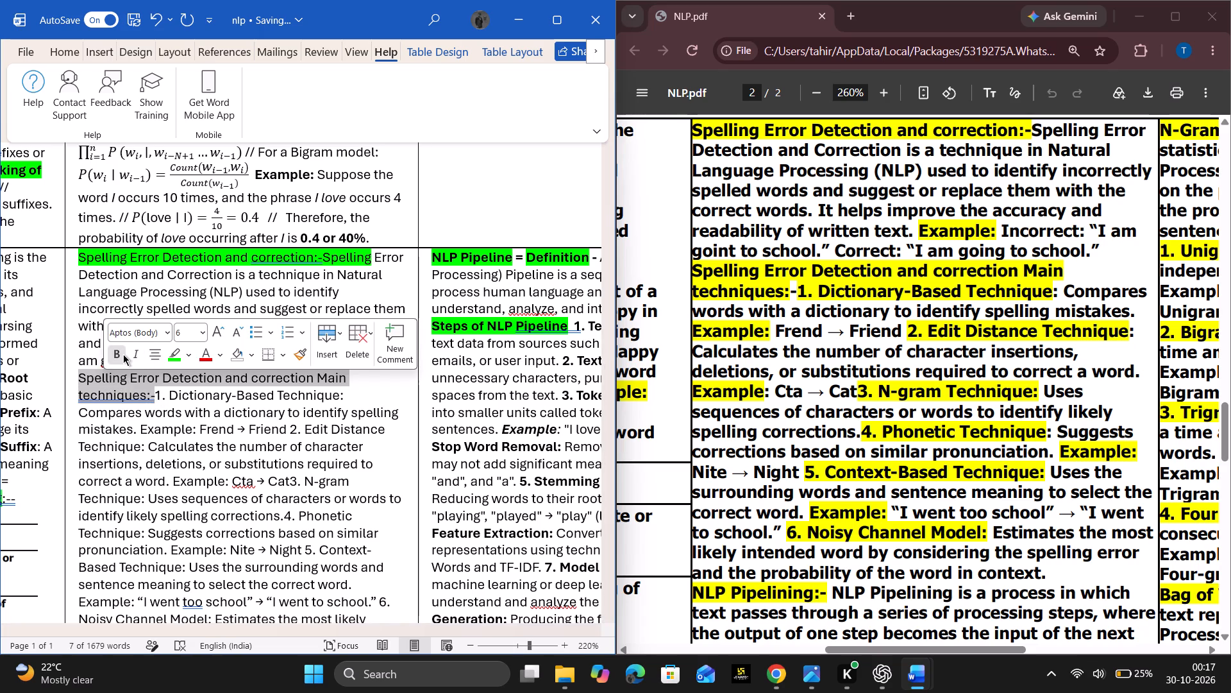
left_click(175, 346)
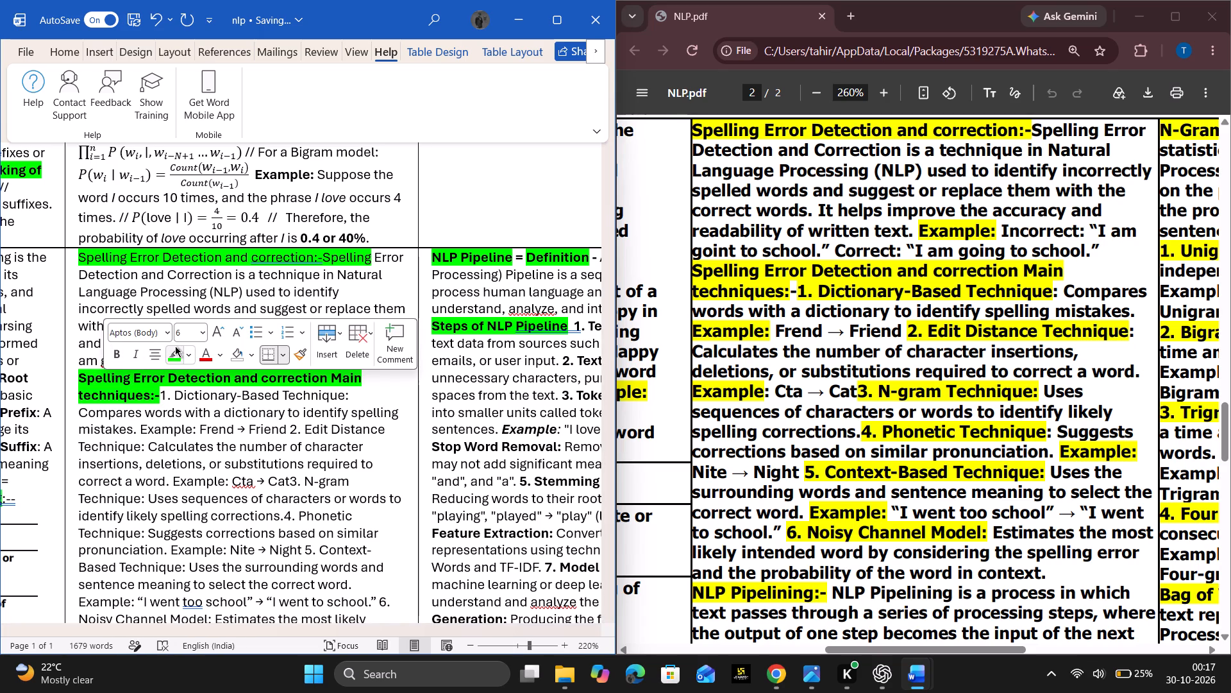
Bold "Dictionary", "2. Edit Distance Technique:", "Cat3. N-gram Technique:" and "4. Phonetic Technique:" in the spelling correction techniques text.
double_click(191, 391)
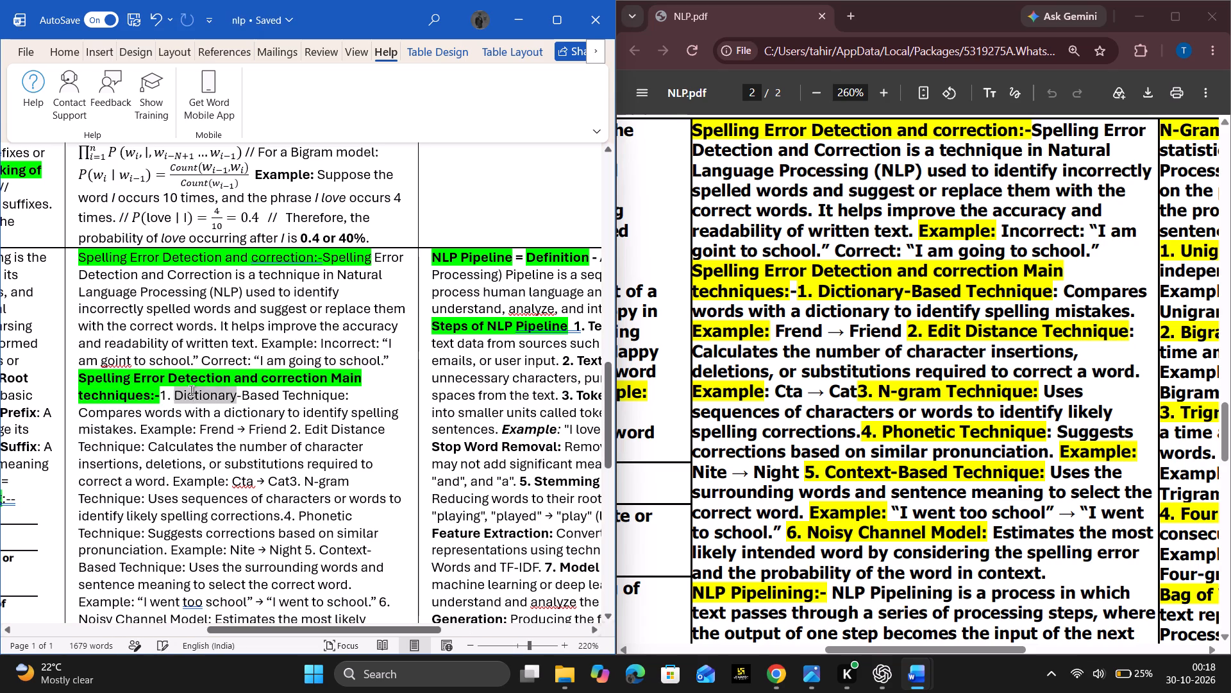
left_click(205, 364)
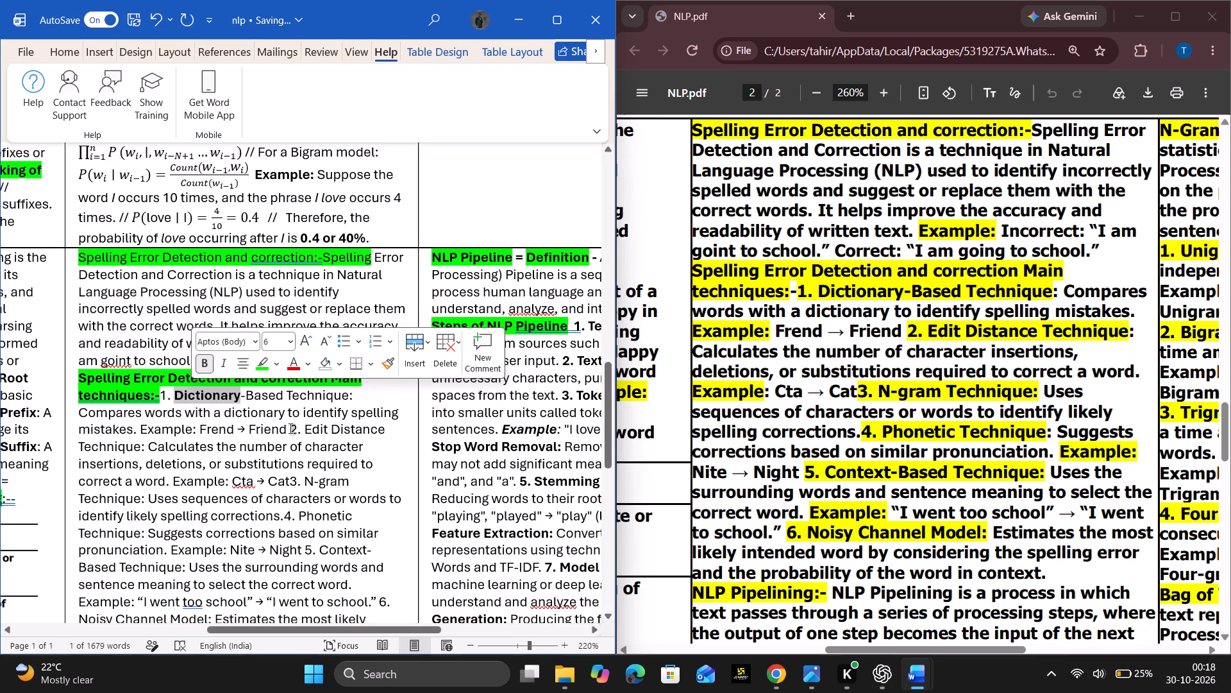
left_click_drag(290, 429, 149, 452)
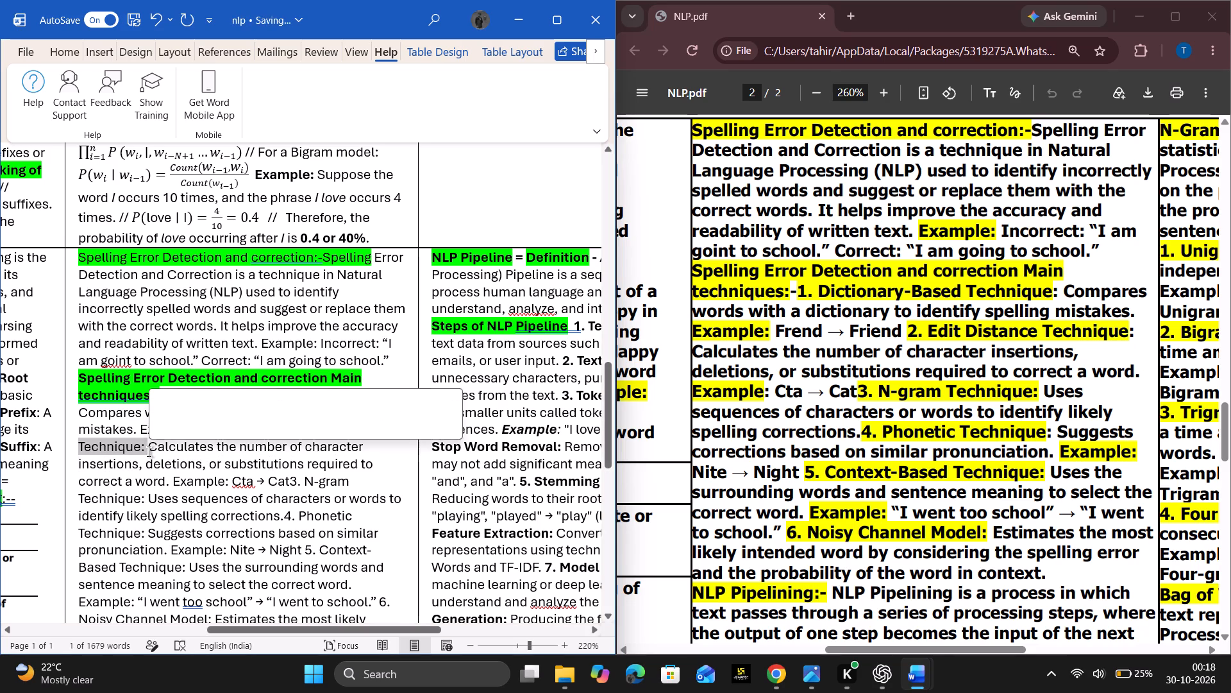
left_click(162, 426)
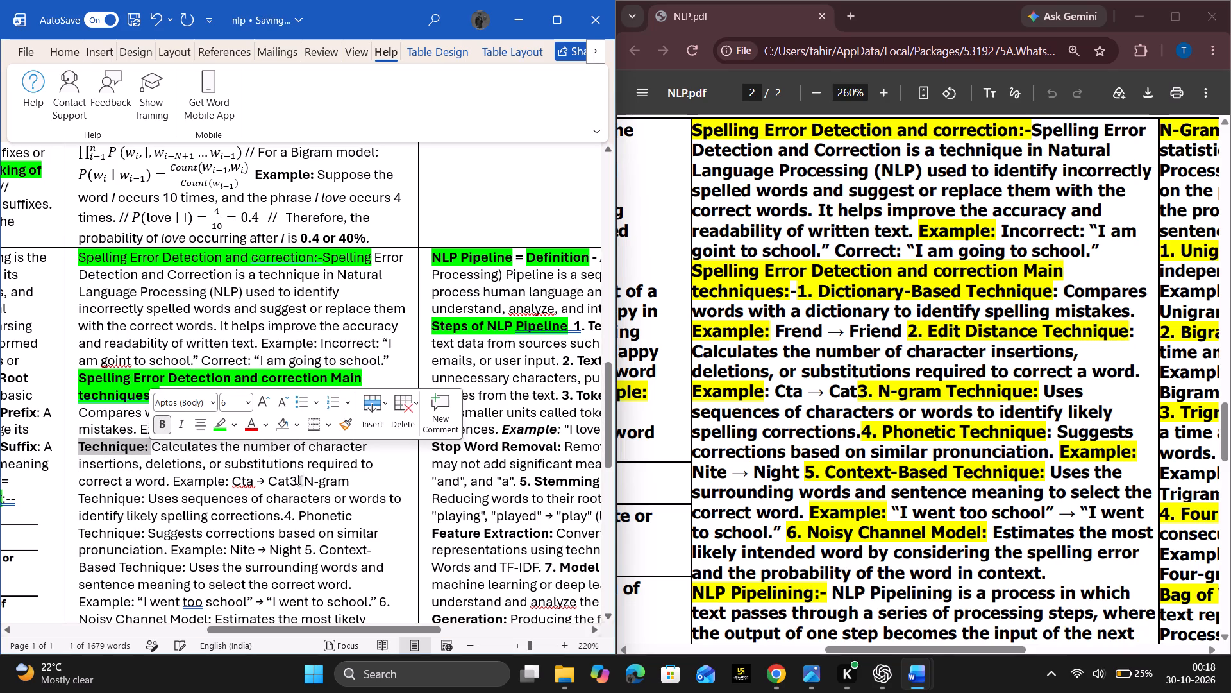
left_click_drag(291, 485, 150, 509)
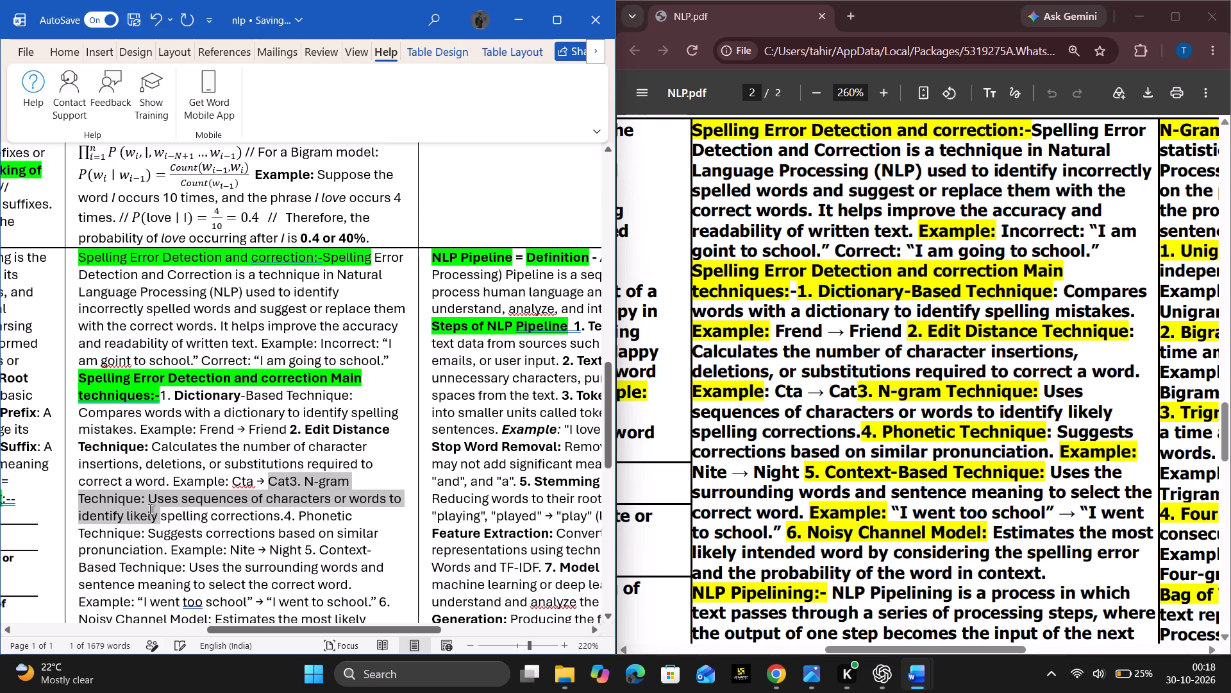
left_click_drag(150, 509, 146, 499)
left_click(156, 469)
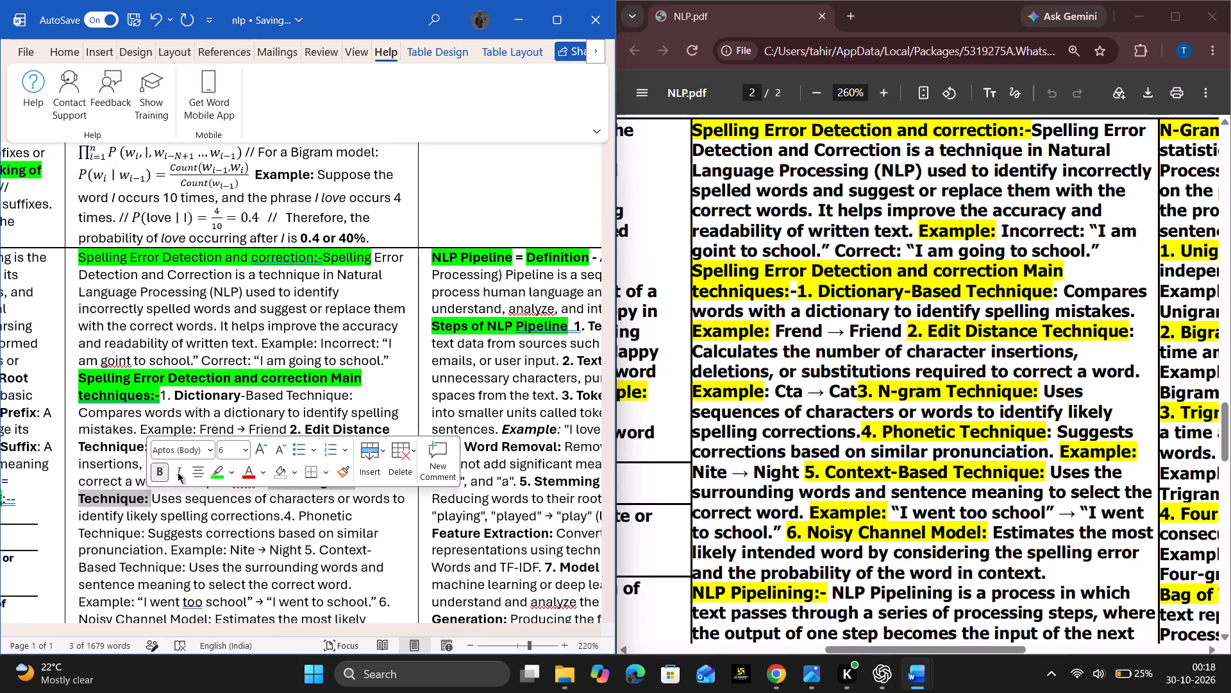
left_click_drag(285, 514, 305, 521)
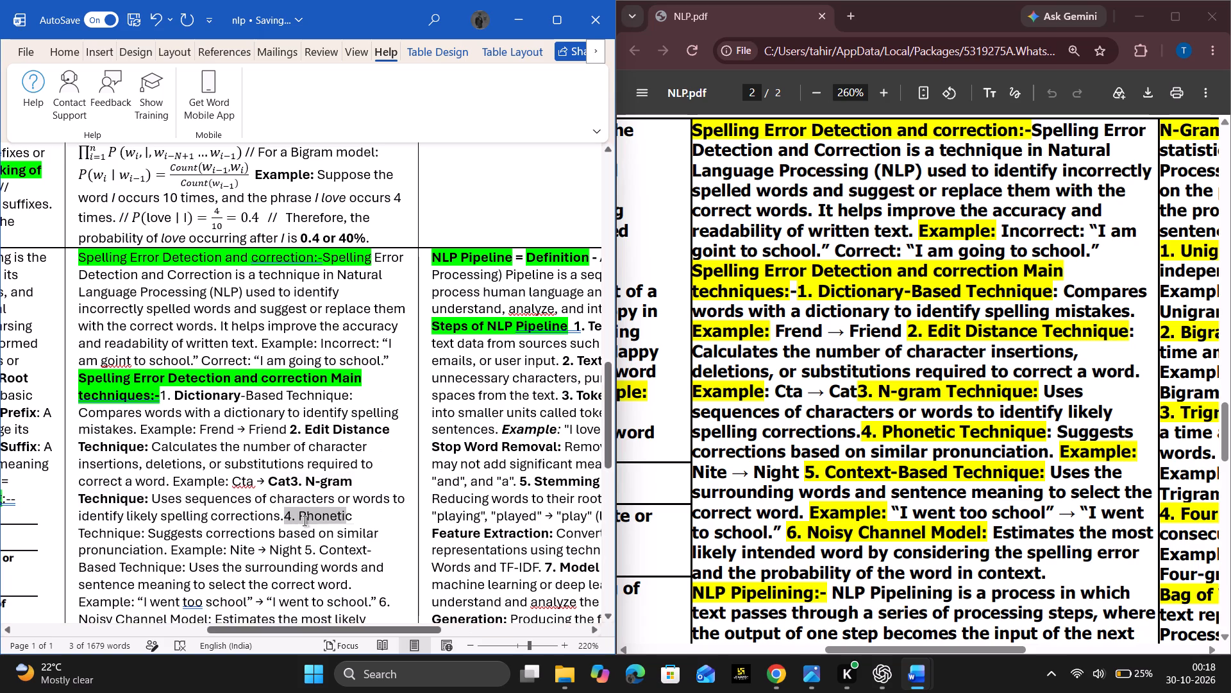
left_click_drag(305, 521, 149, 535)
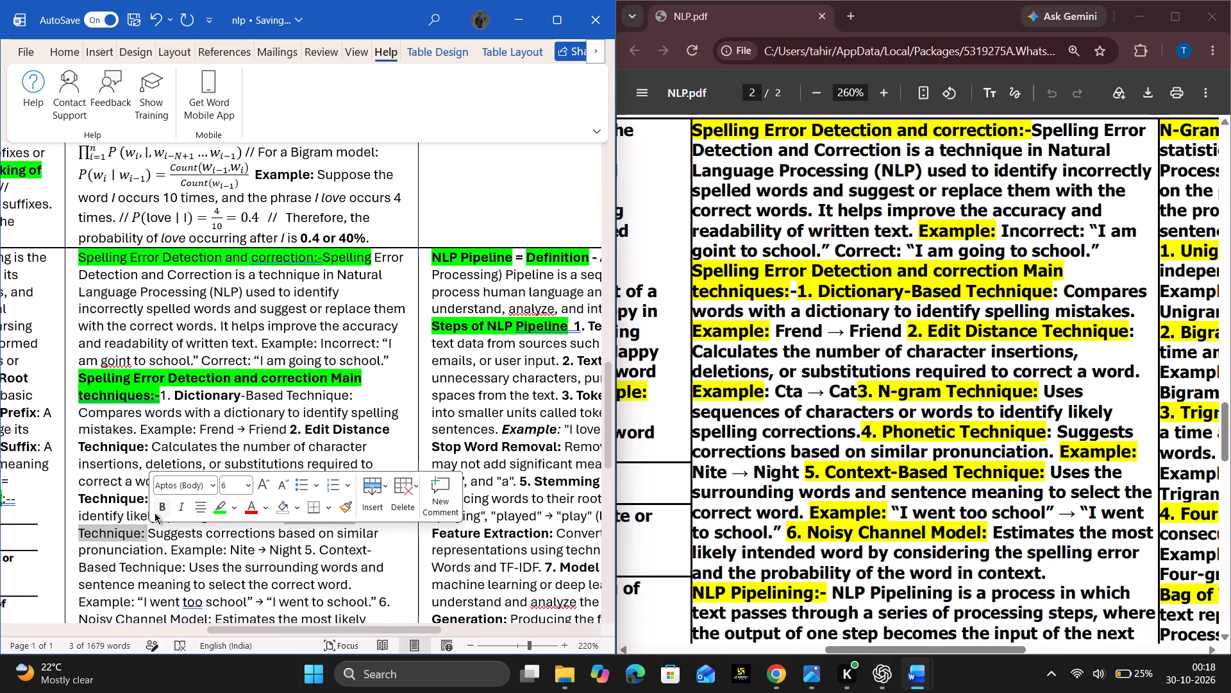
left_click(158, 511)
Bold the labels "5. Context-Based Technique:" and "6. Noisy Channel Model:" in the spelling correction techniques text.
scroll(214, 594, "down", 1)
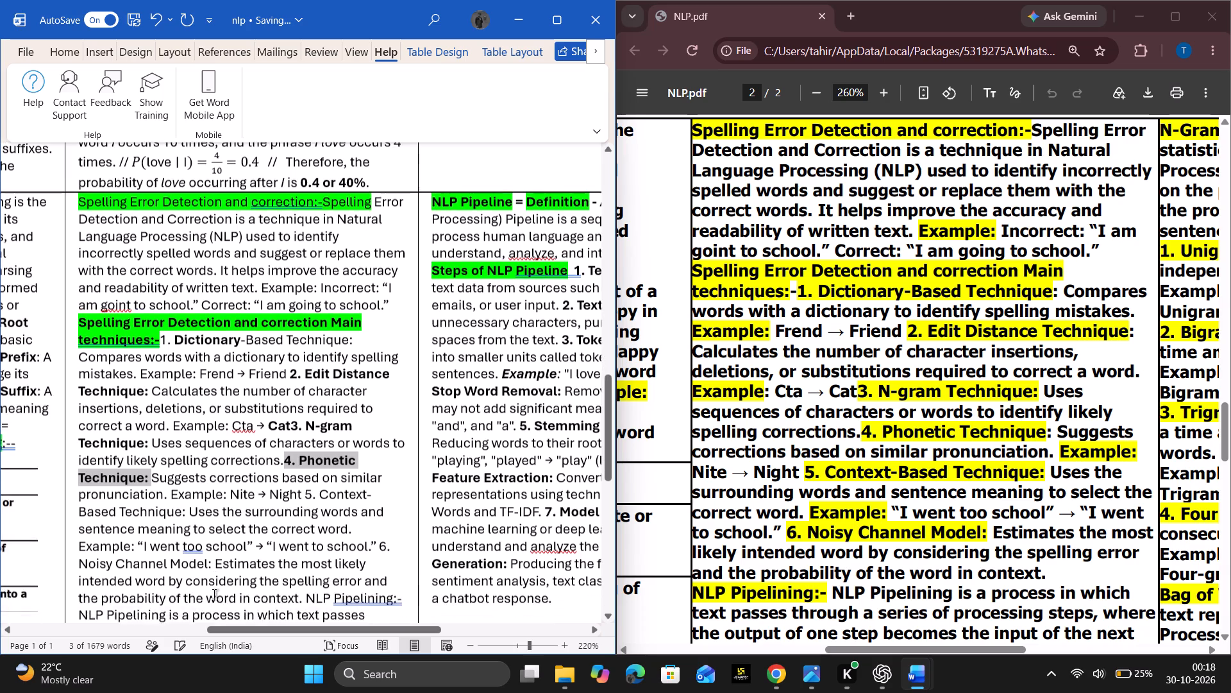
scroll(214, 594, "down", 2)
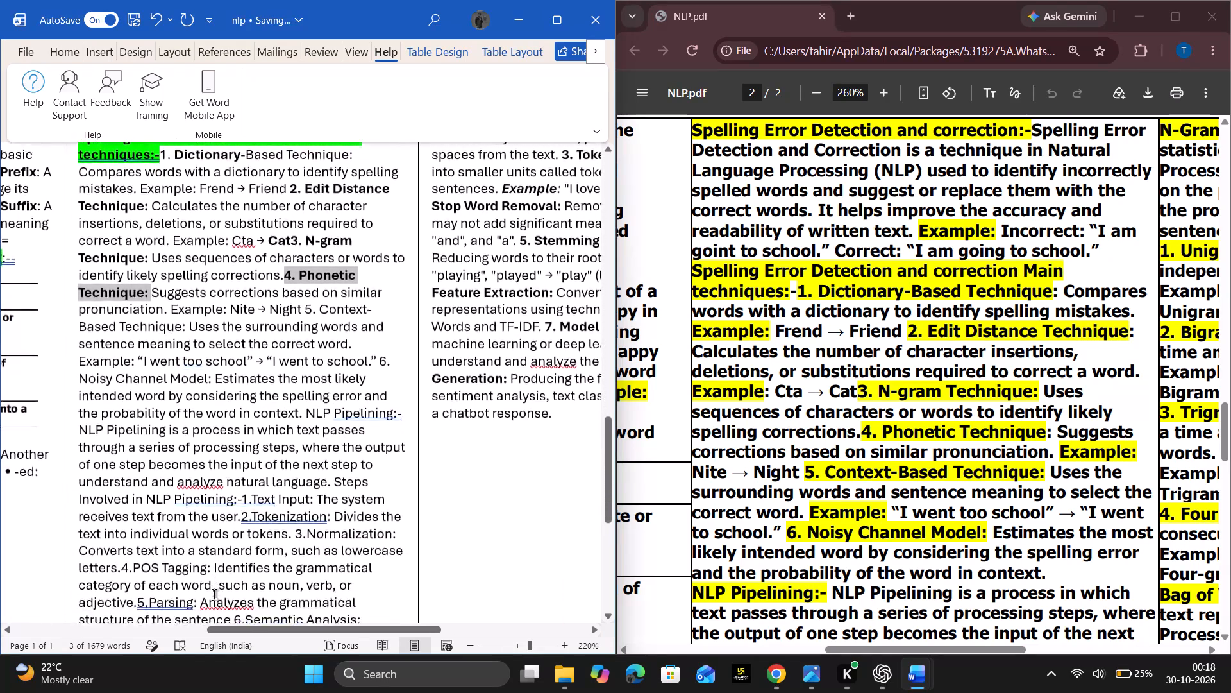
scroll(214, 594, "down", 1)
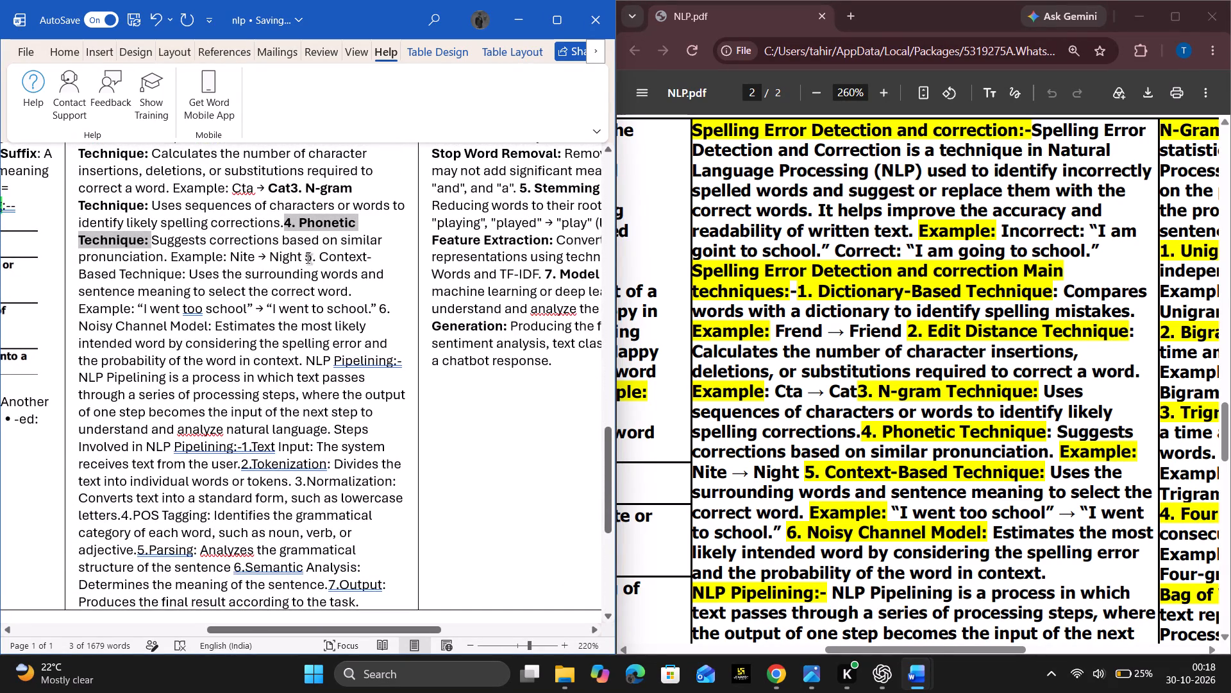
left_click_drag(305, 259, 185, 278)
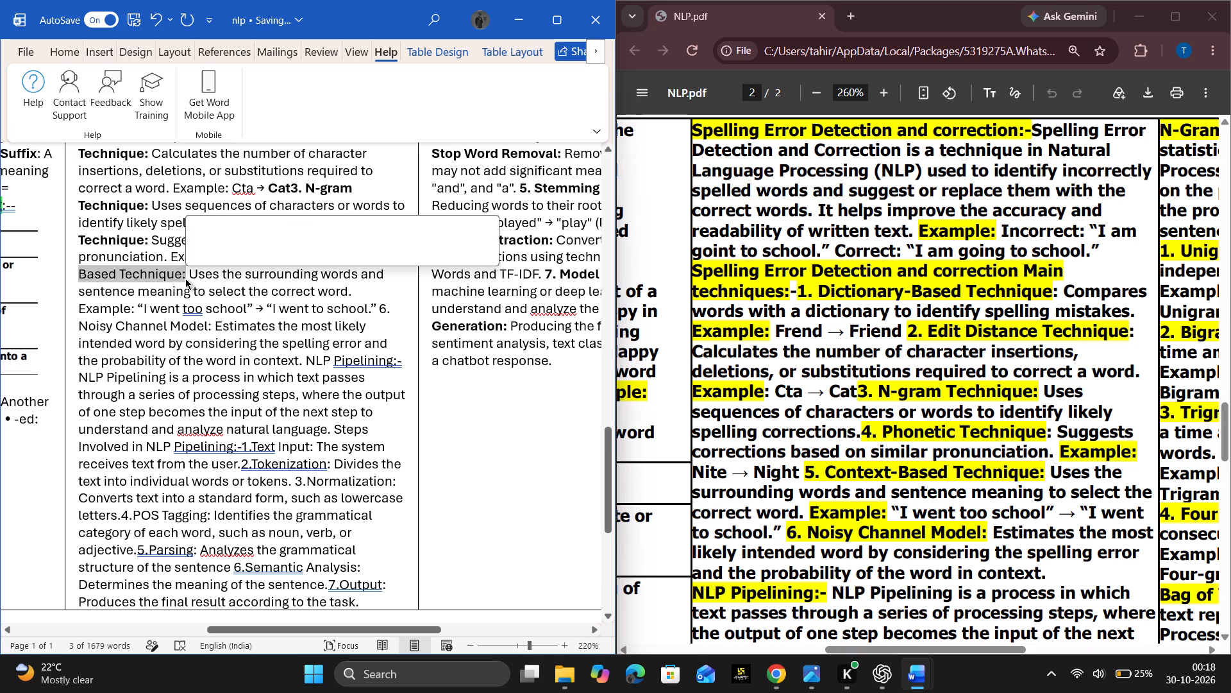
left_click(205, 250)
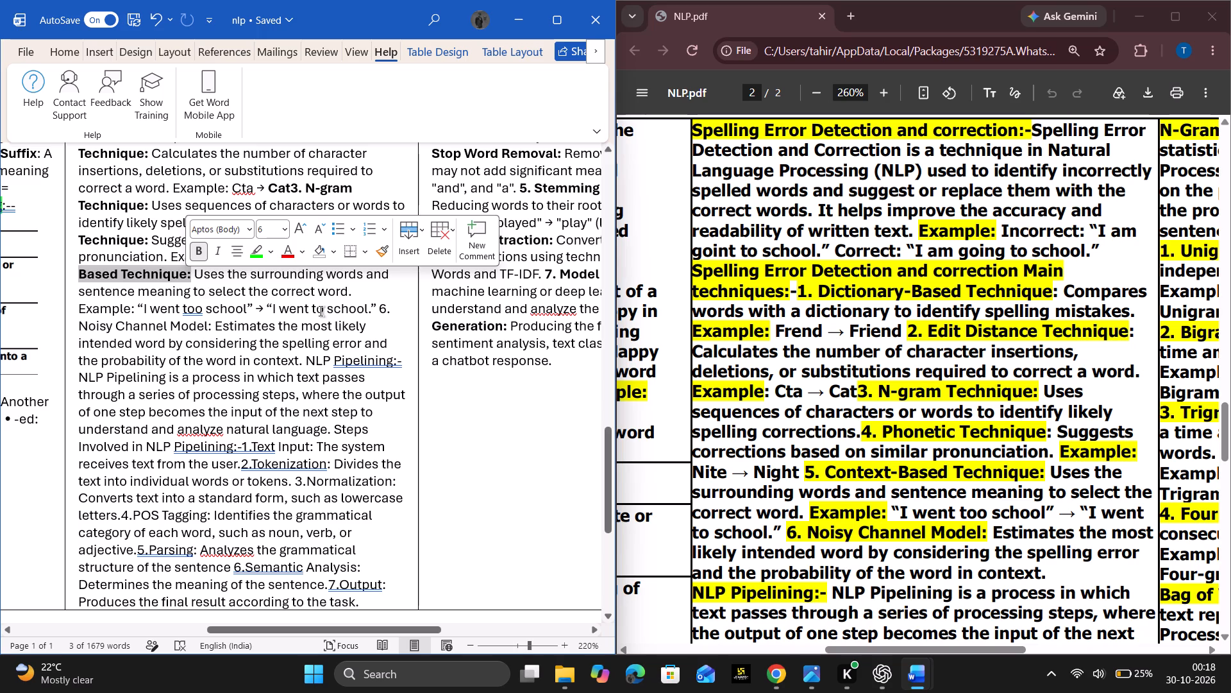
left_click_drag(380, 312, 314, 335)
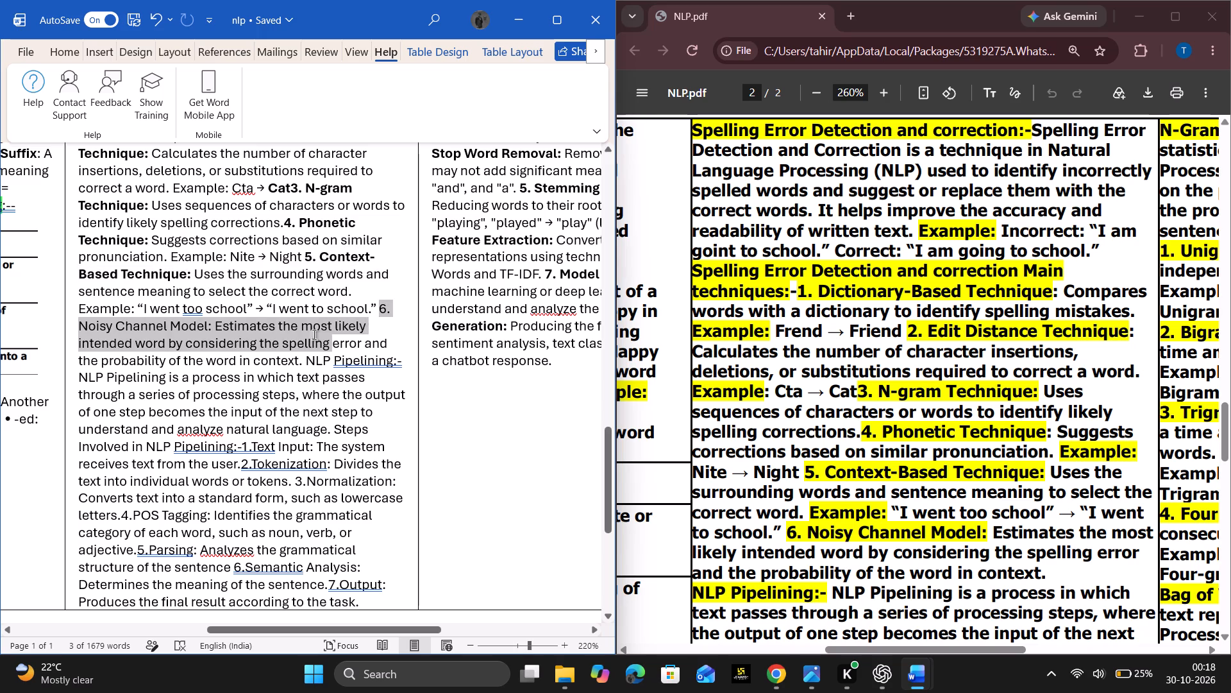
left_click_drag(314, 335, 215, 328)
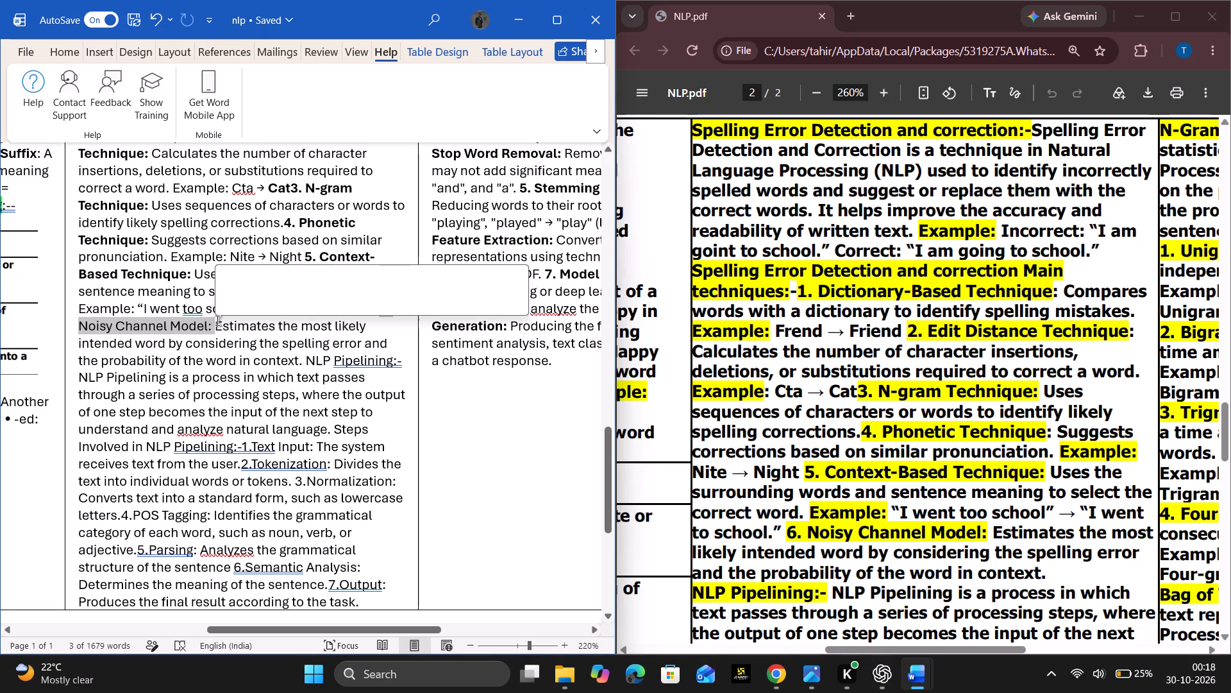
left_click(224, 309)
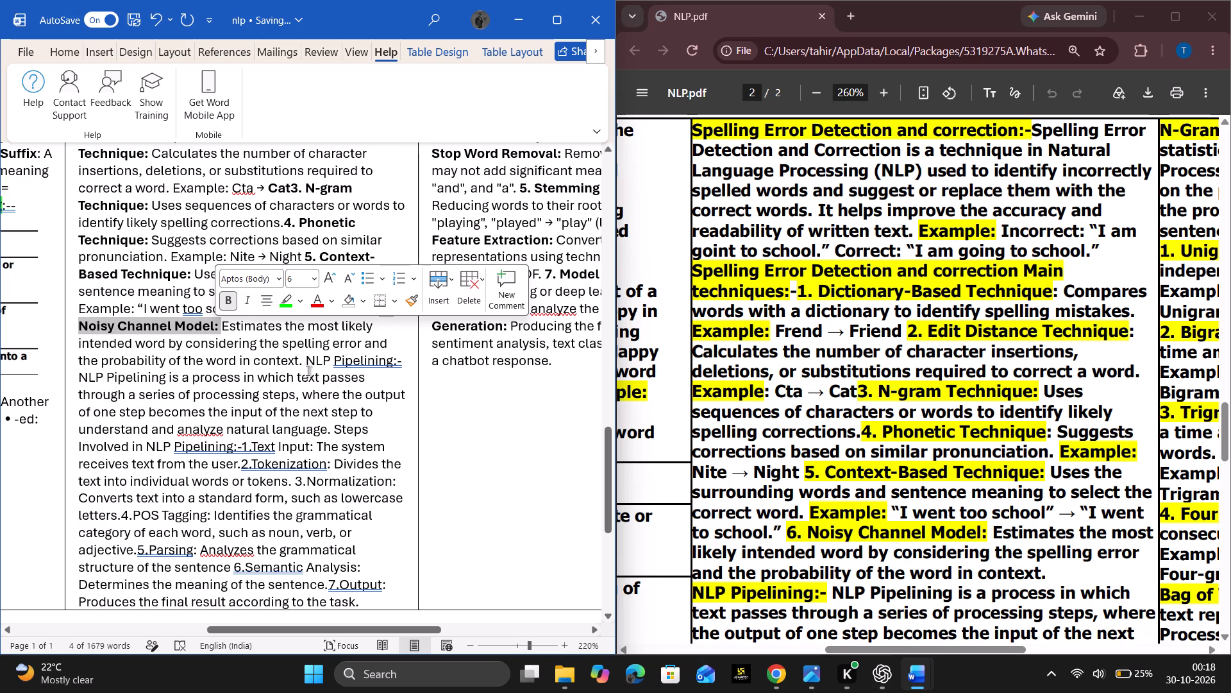
Make the "NLP Pipelining:-" heading after the Noisy Channel Model text bold with green highlighting.
left_click_drag(307, 363, 397, 354)
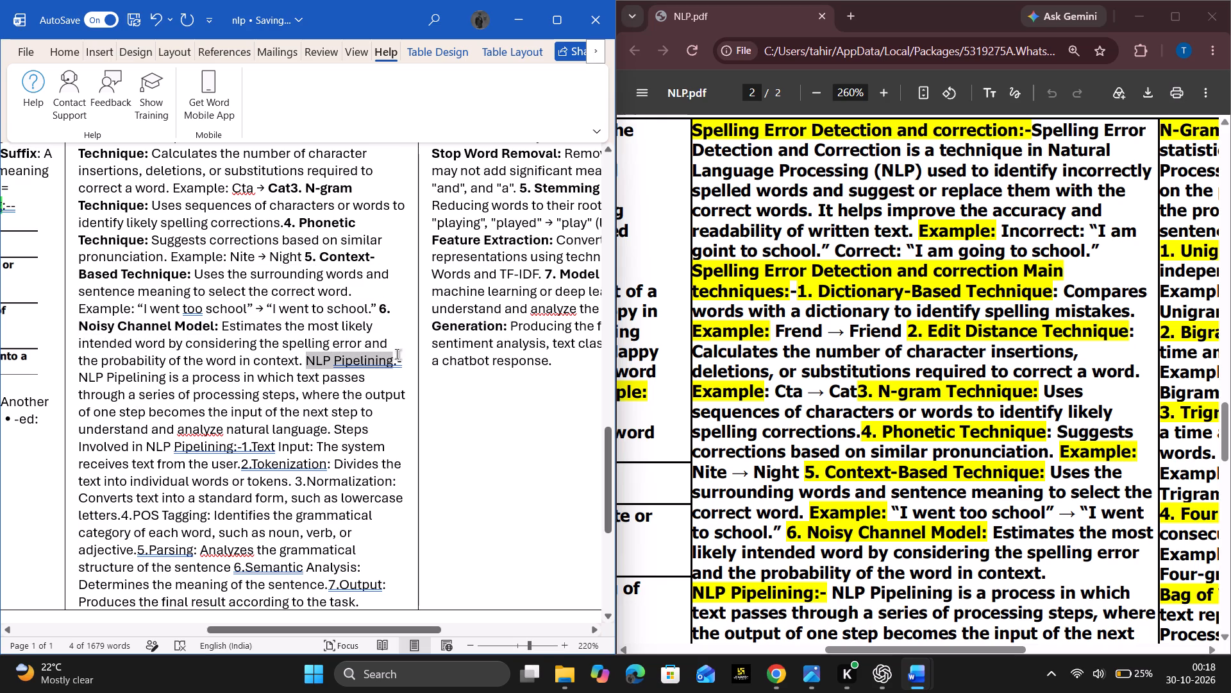
left_click_drag(397, 354, 404, 357)
left_click(418, 325)
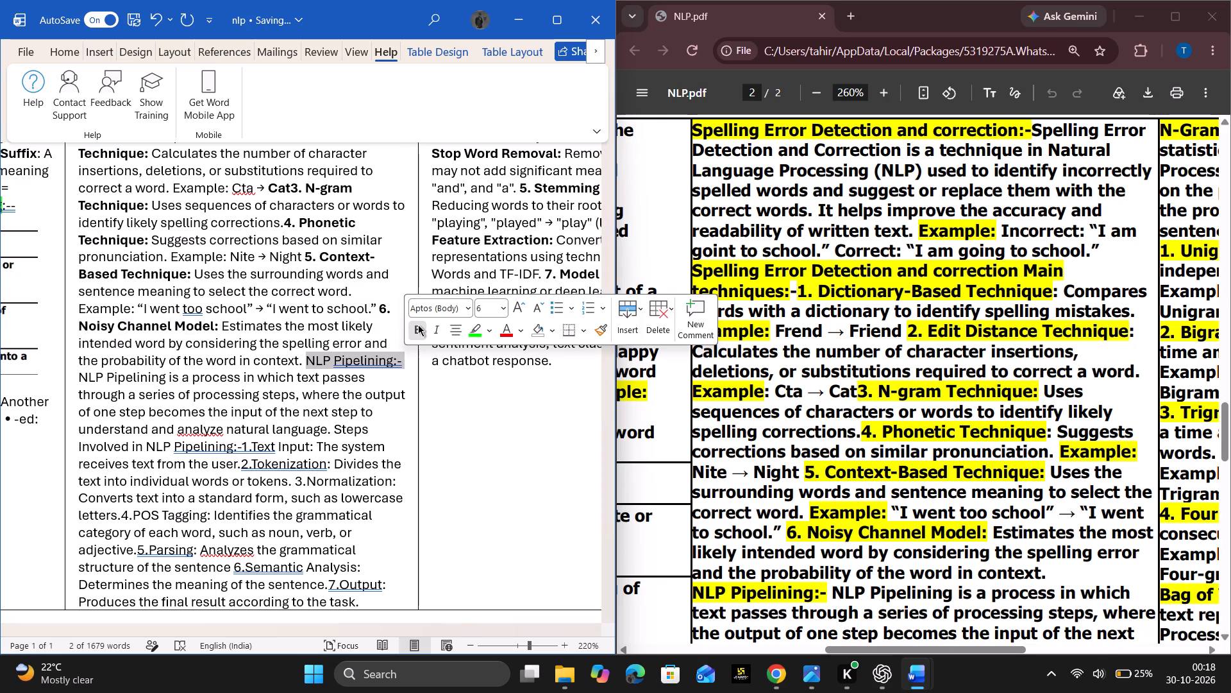
left_click(476, 330)
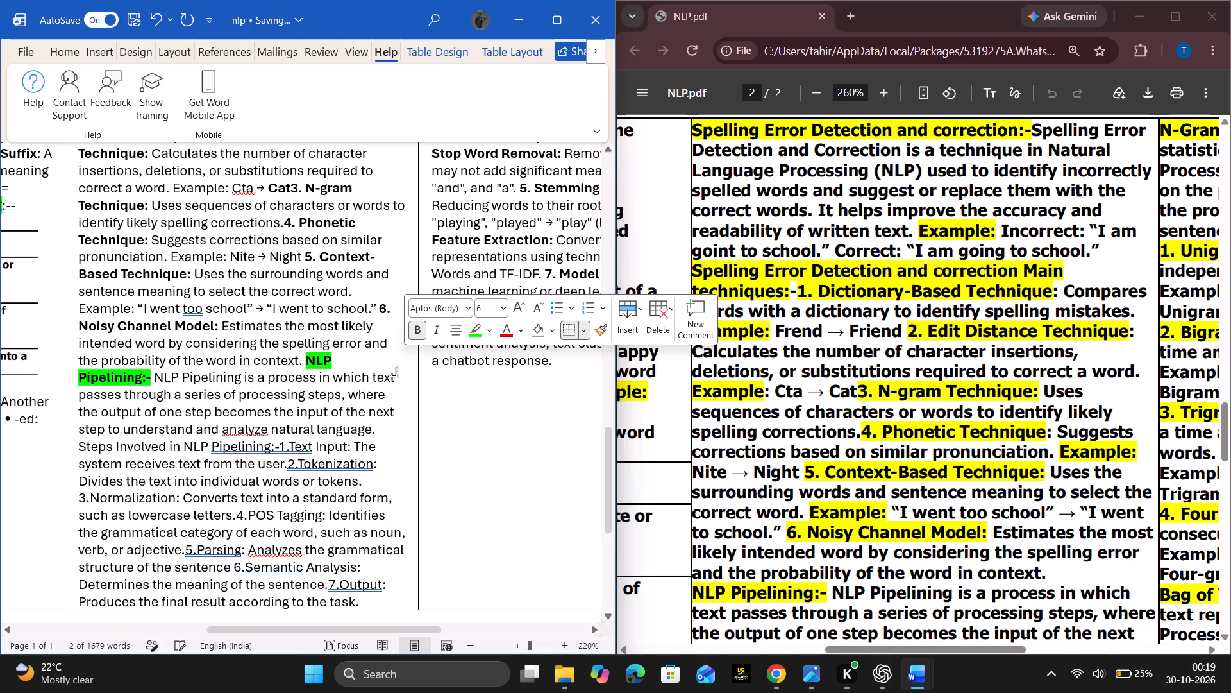
Following the matching section in NLP.pdf, make the heading "Steps Involved in NLP Pipelining" bold with green highlighting.
scroll(307, 415, "down", 1)
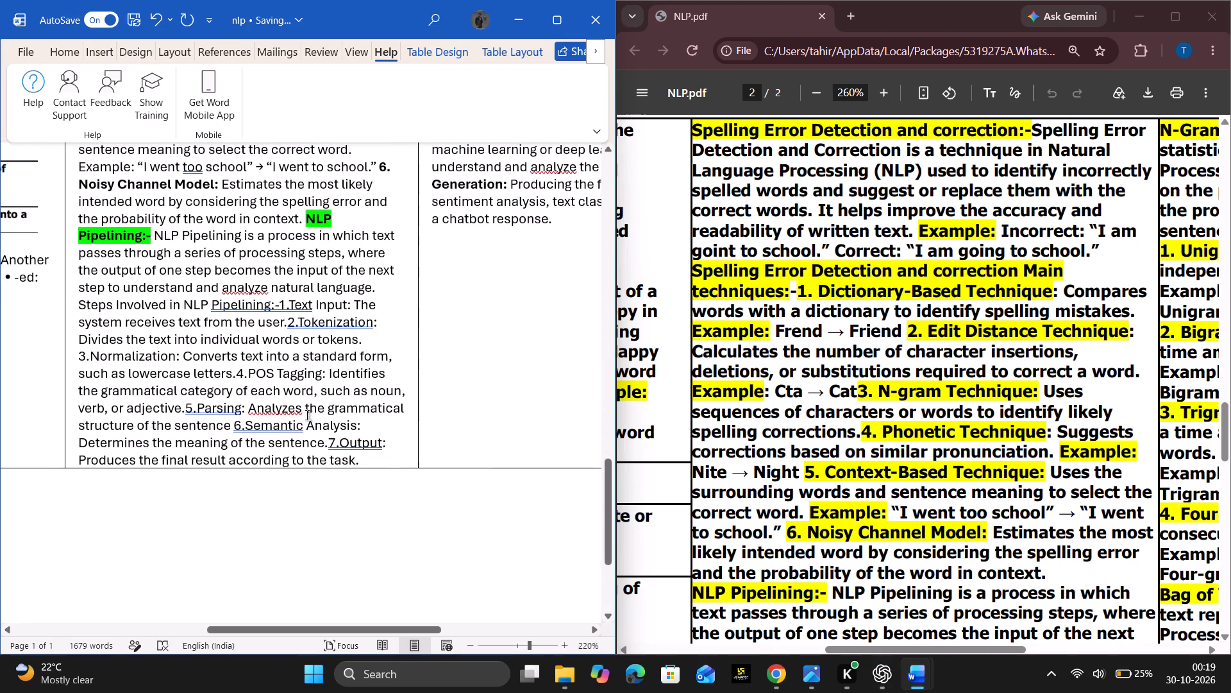
scroll(771, 454, "down", 4)
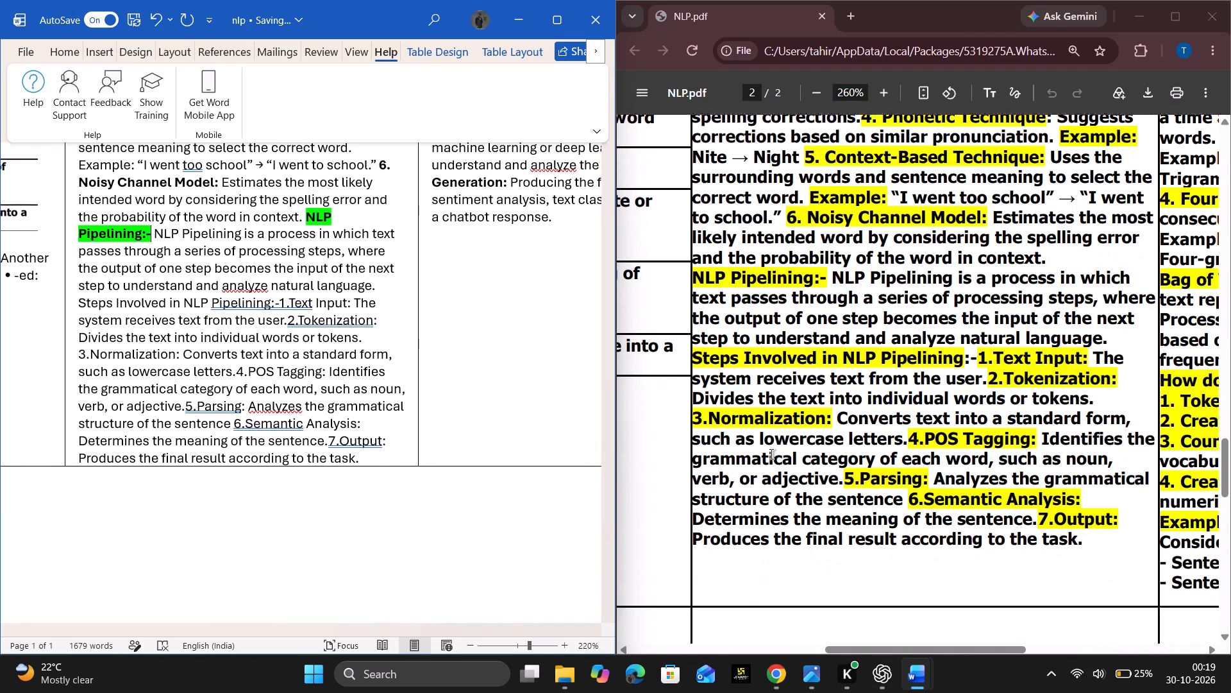
scroll(771, 454, "down", 2)
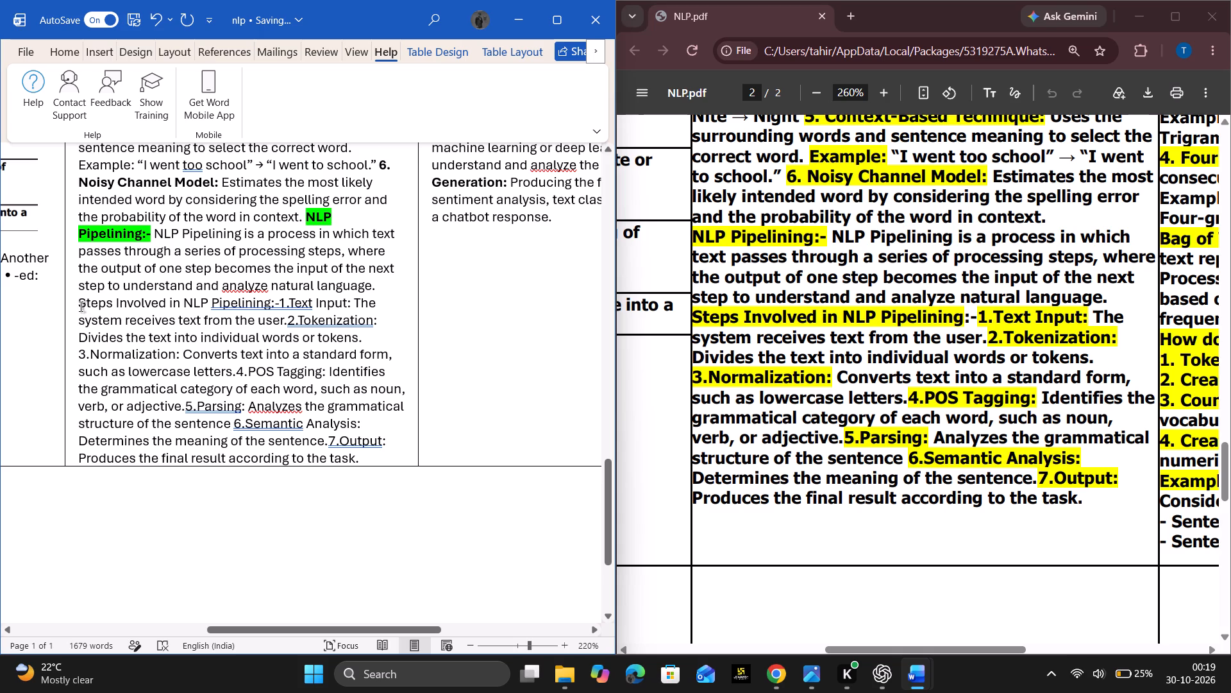
left_click_drag(81, 307, 258, 310)
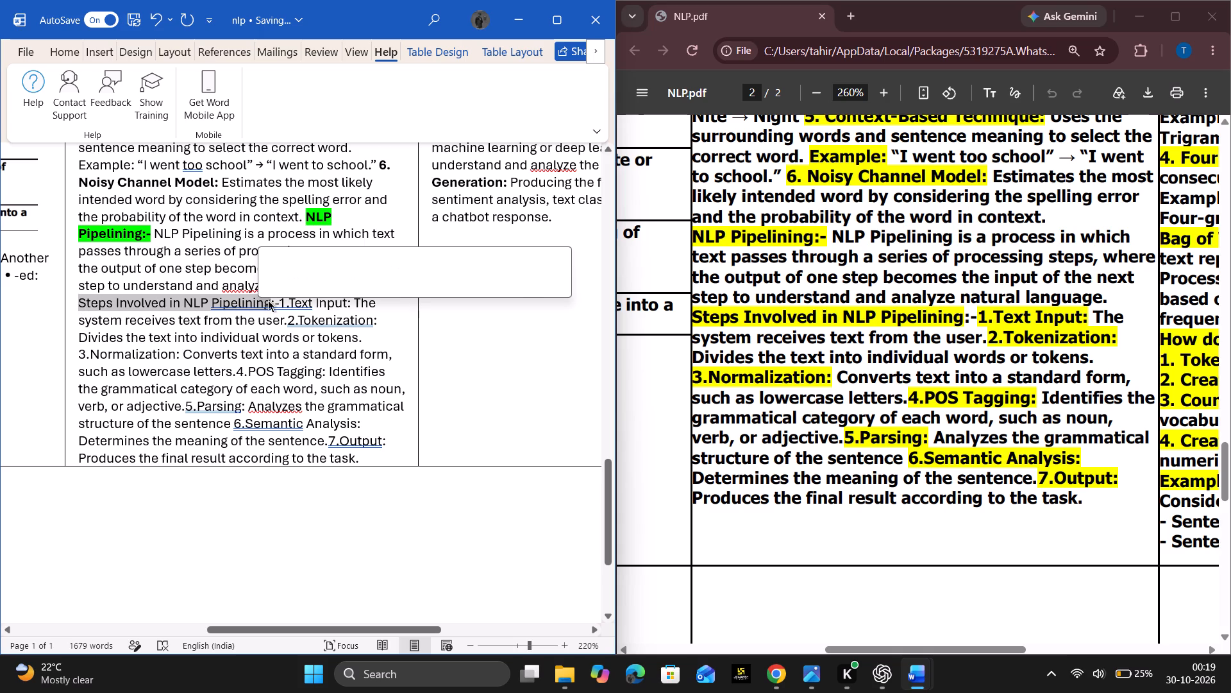
left_click(272, 292)
left_click(325, 282)
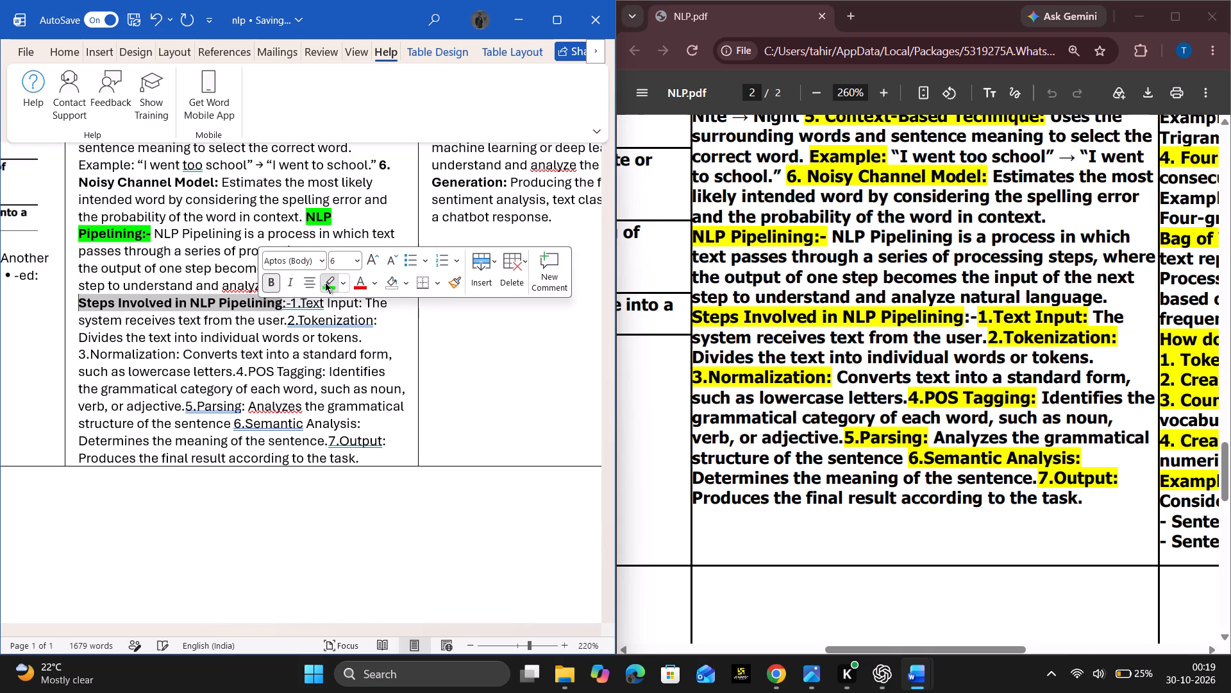
Bold the labels "1.Text Input:", "2.Tokenization:" and "3.Normalization:" under the Steps Involved in NLP Pipelining heading.
left_click(292, 302)
left_click_drag(292, 302, 295, 302)
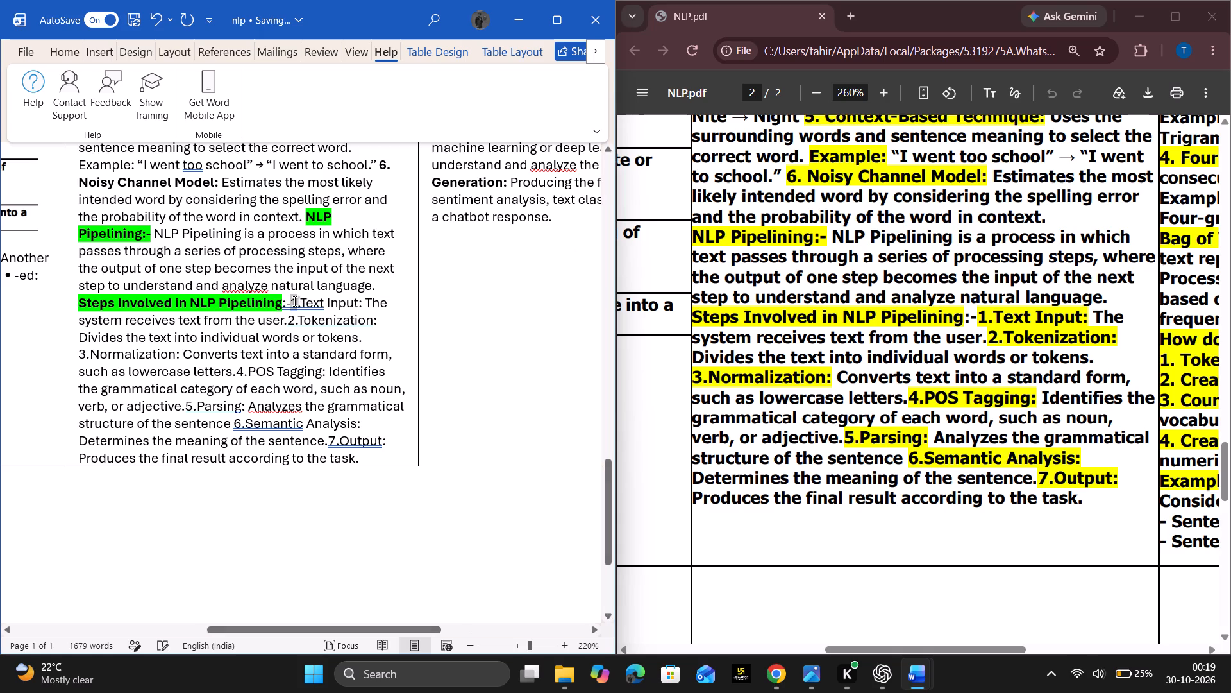
left_click_drag(295, 302, 363, 305)
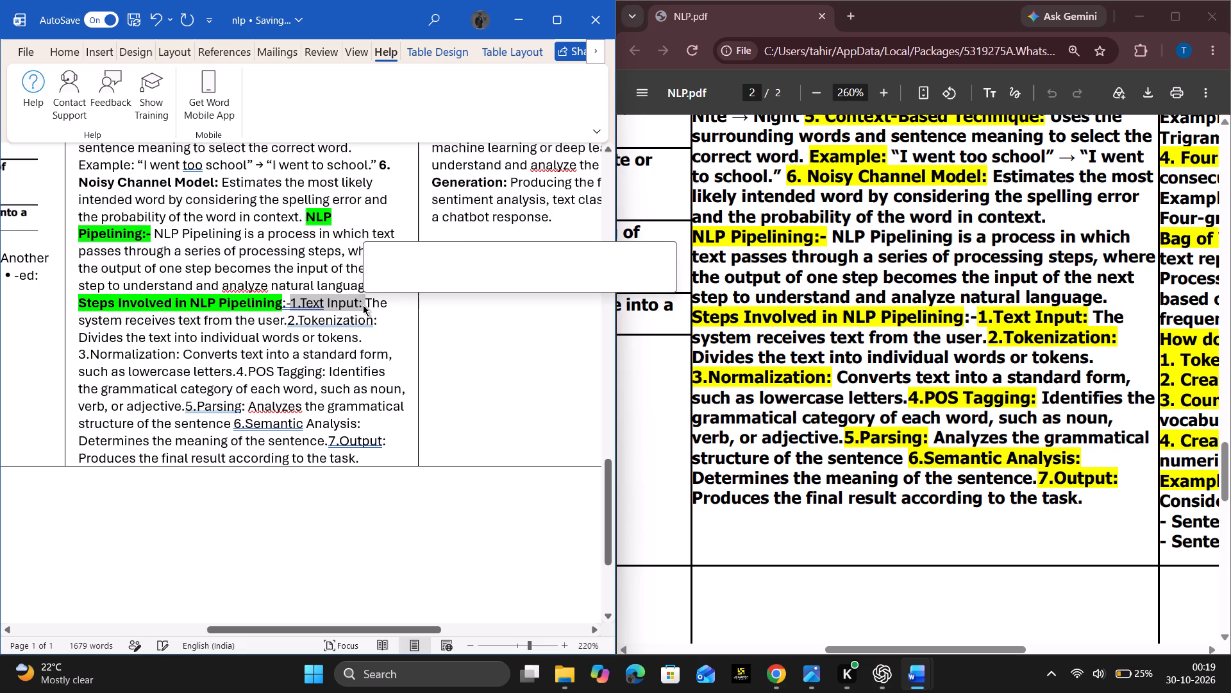
left_click(379, 282)
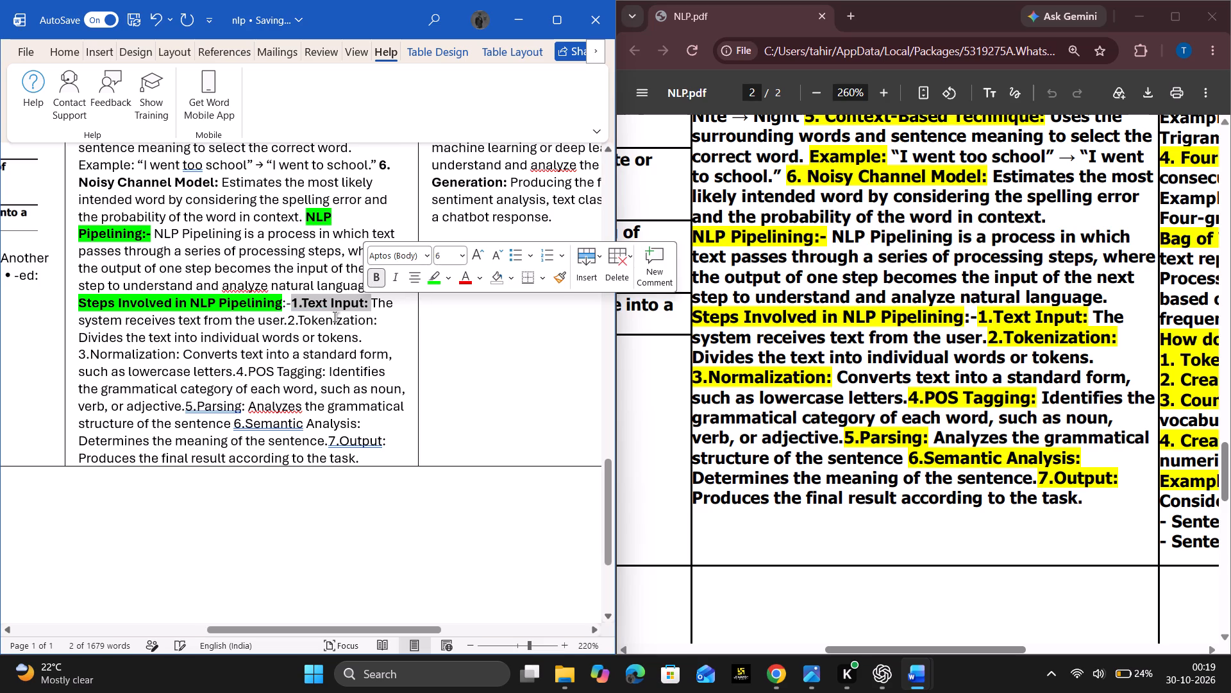
left_click_drag(289, 323, 359, 315)
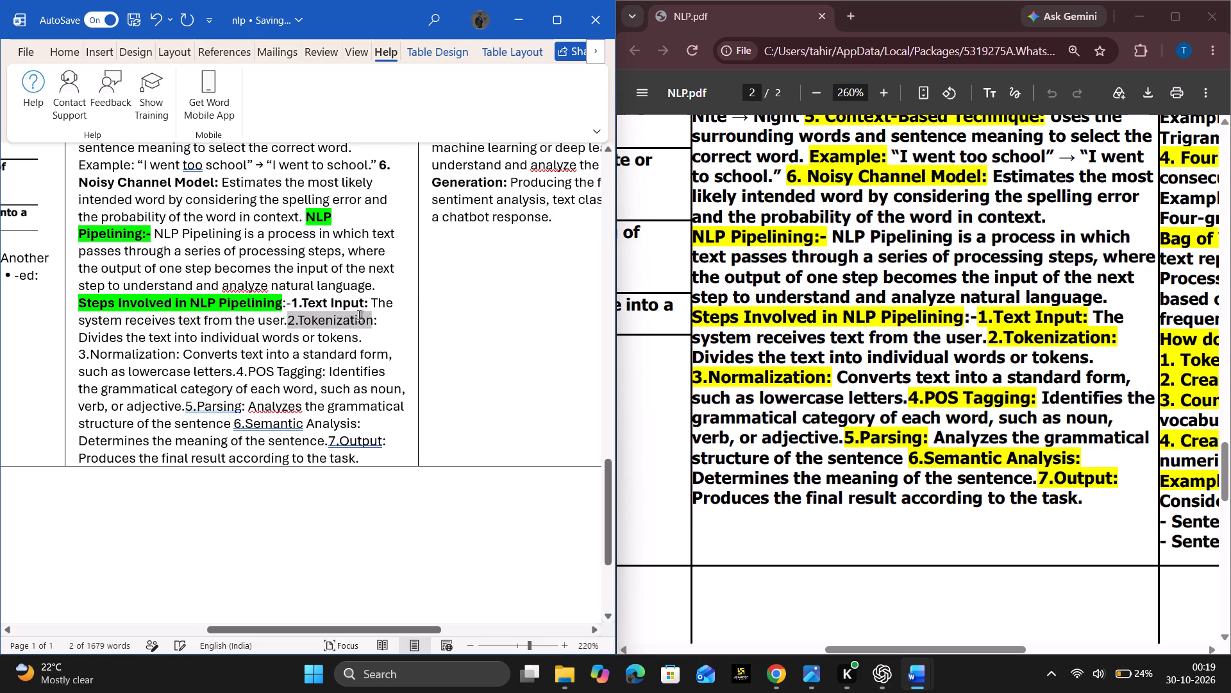
left_click_drag(359, 315, 376, 321)
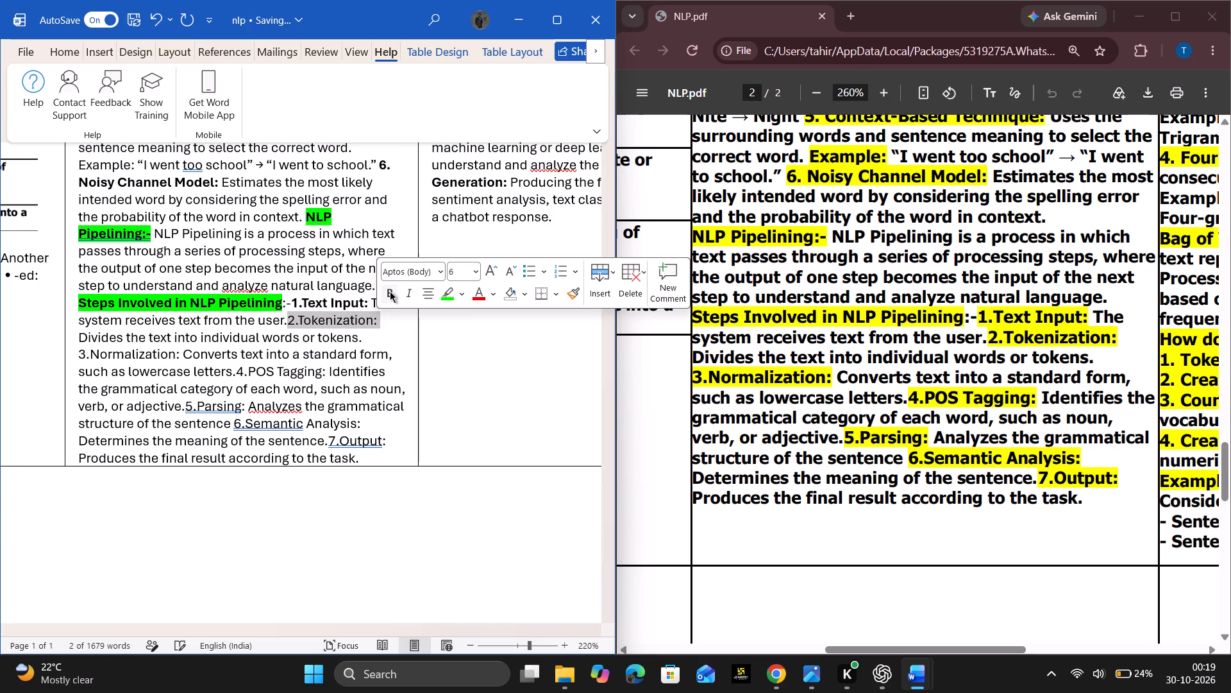
left_click(390, 293)
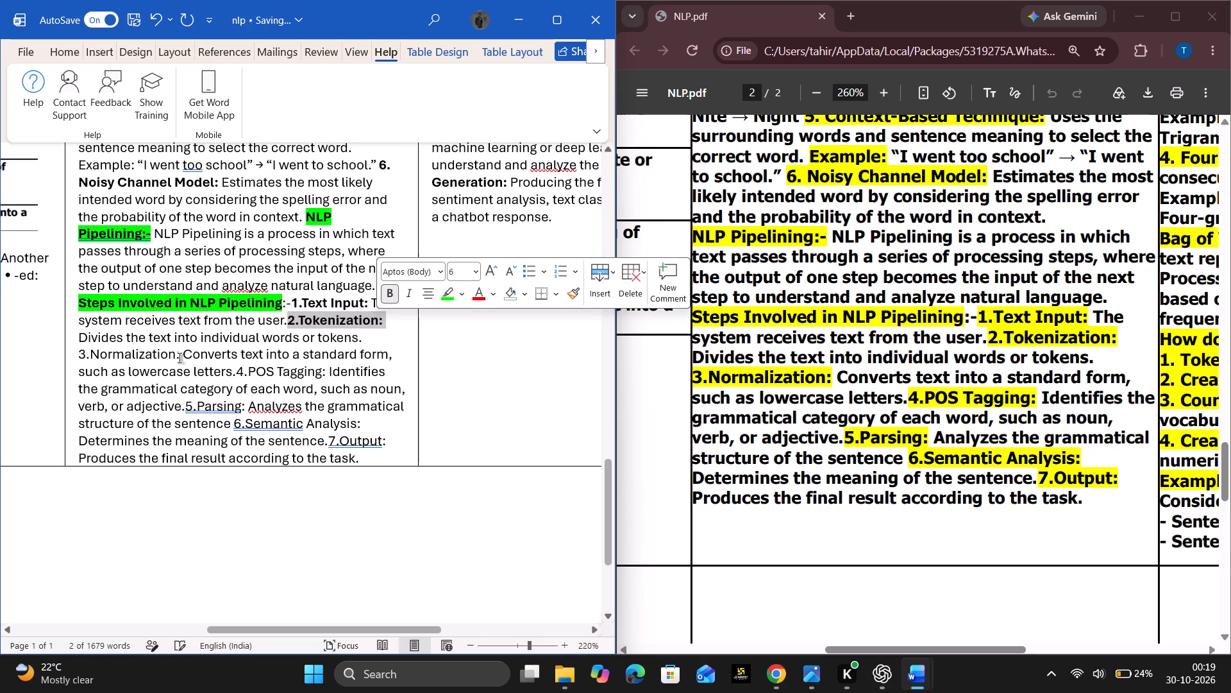
left_click_drag(181, 359, 79, 355)
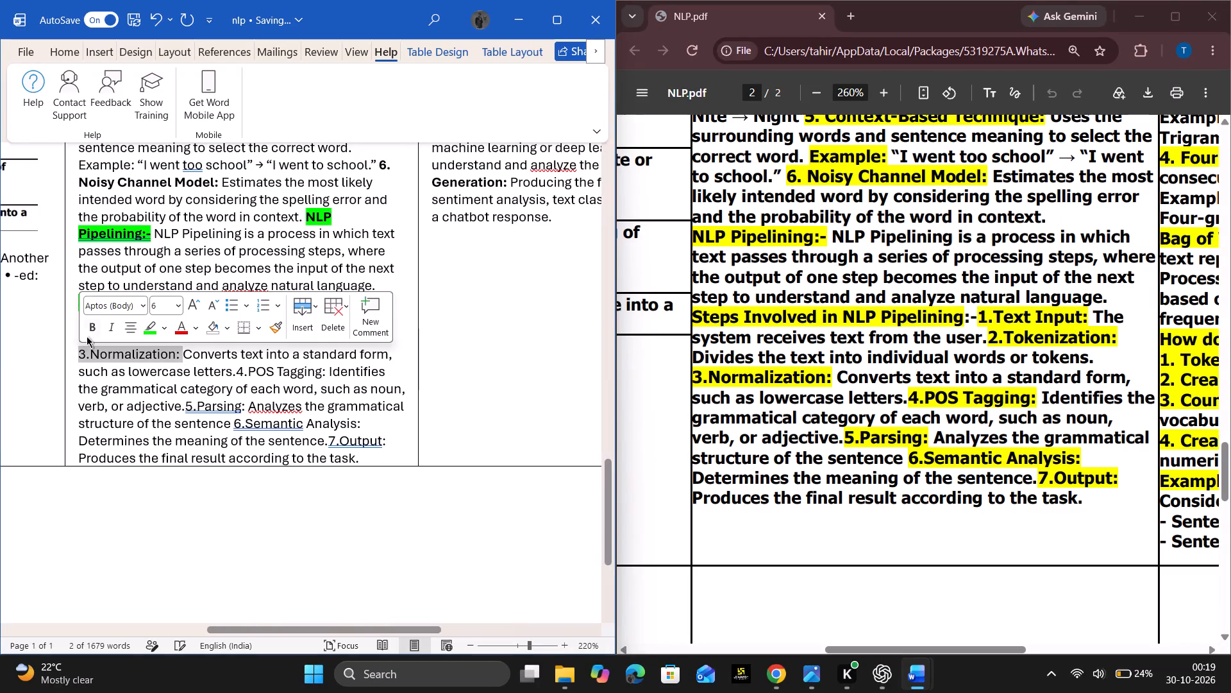
left_click(88, 334)
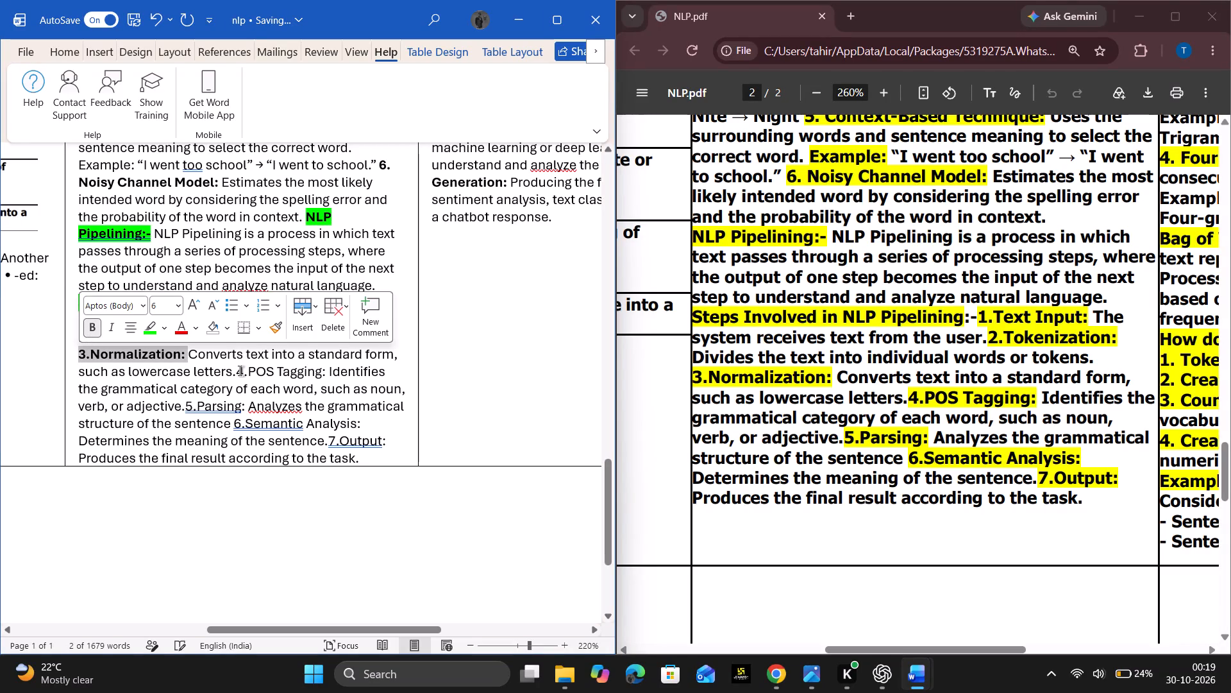
Bold "4.POS Tagging", "5.Parsing:", "6.Semantic" and "7.Output:" in the remaining NLP pipelining steps text.
triple_click(240, 371)
left_click(240, 371)
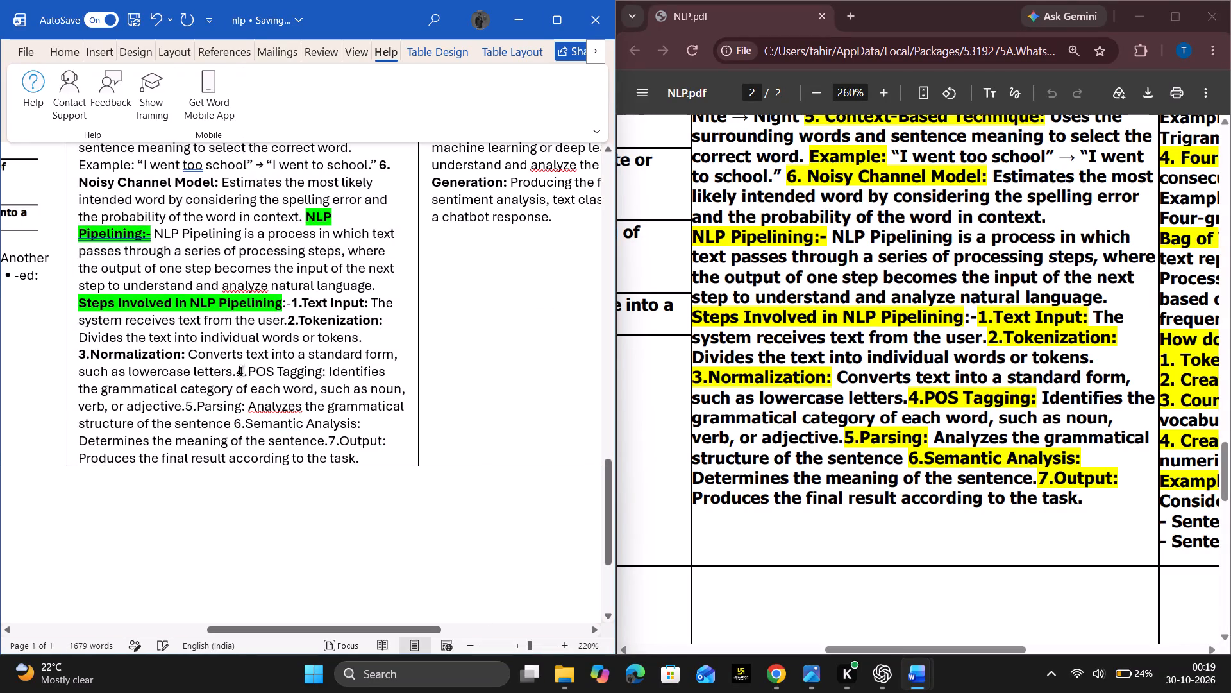
left_click_drag(238, 371, 308, 372)
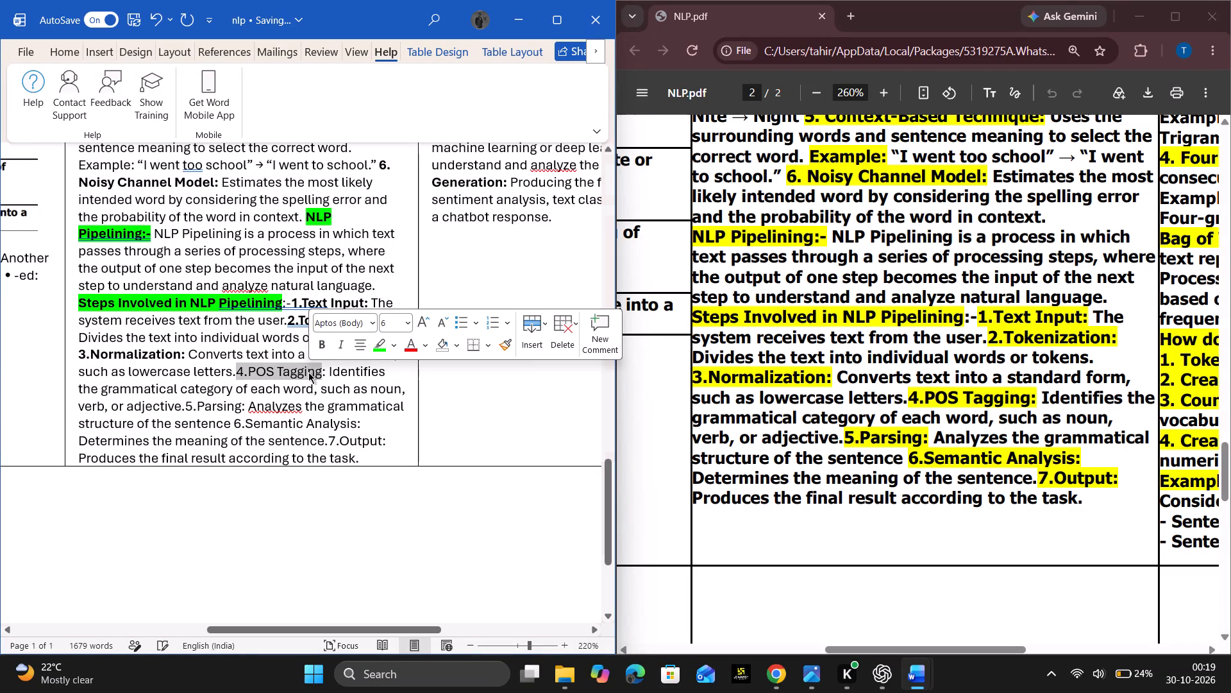
left_click(322, 342)
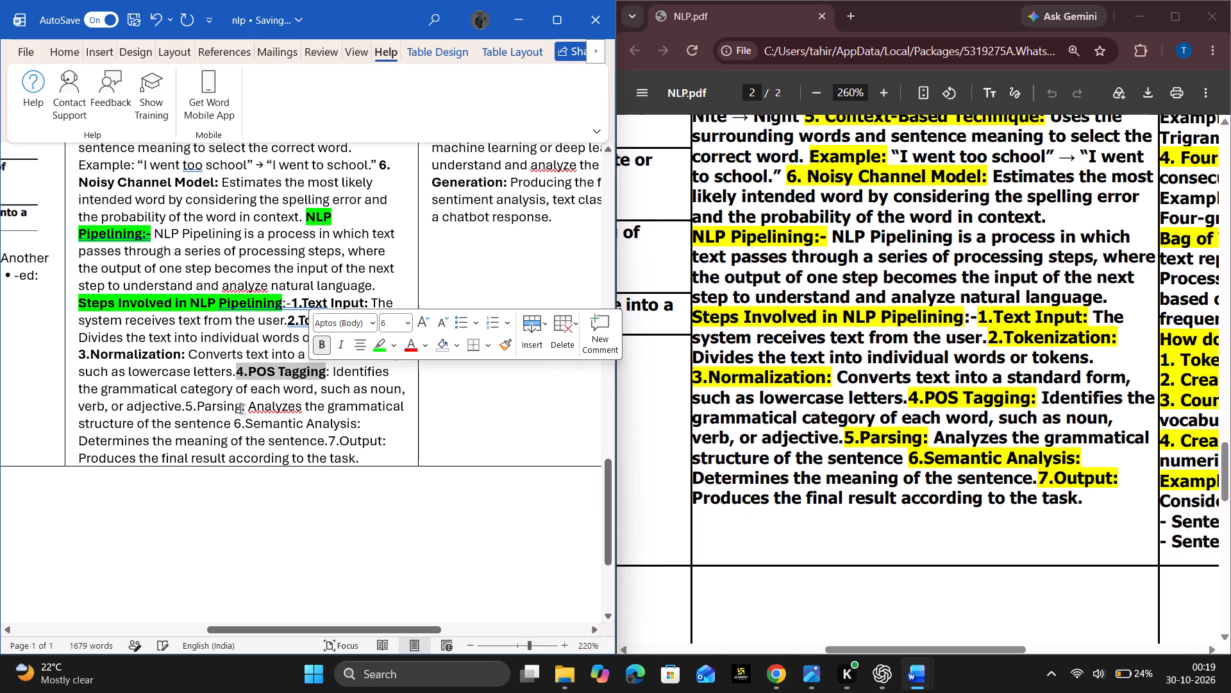
left_click_drag(247, 409, 187, 411)
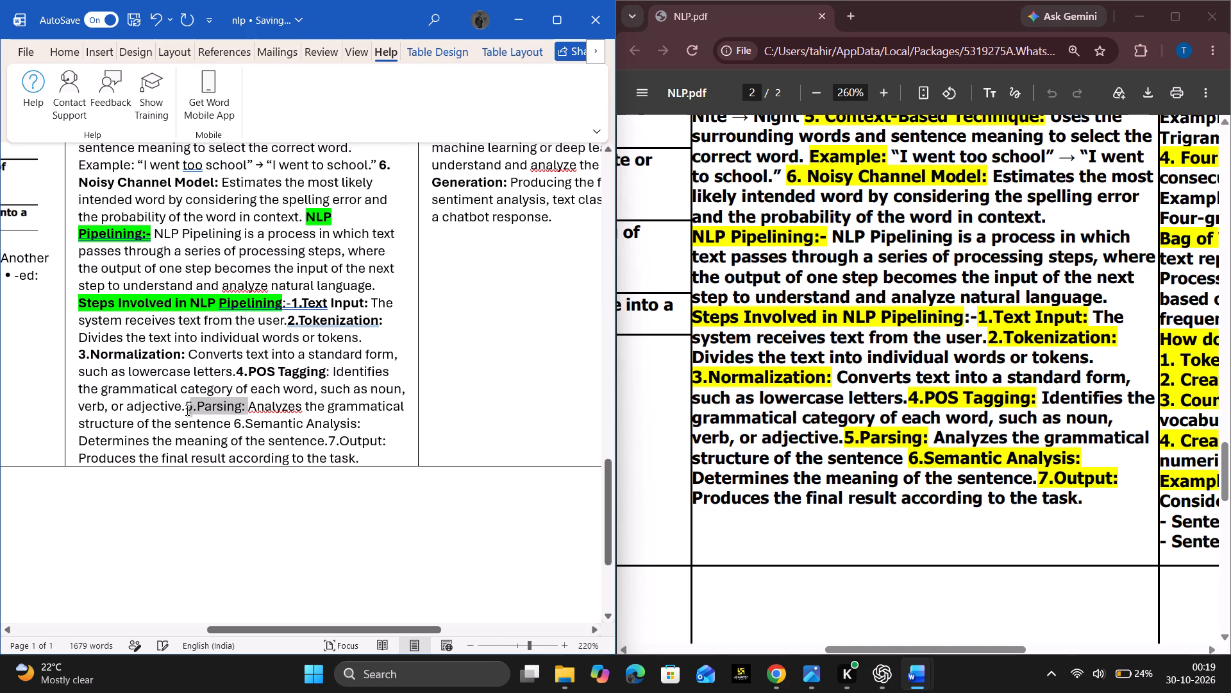
left_click_drag(187, 411, 184, 413)
left_click(199, 391)
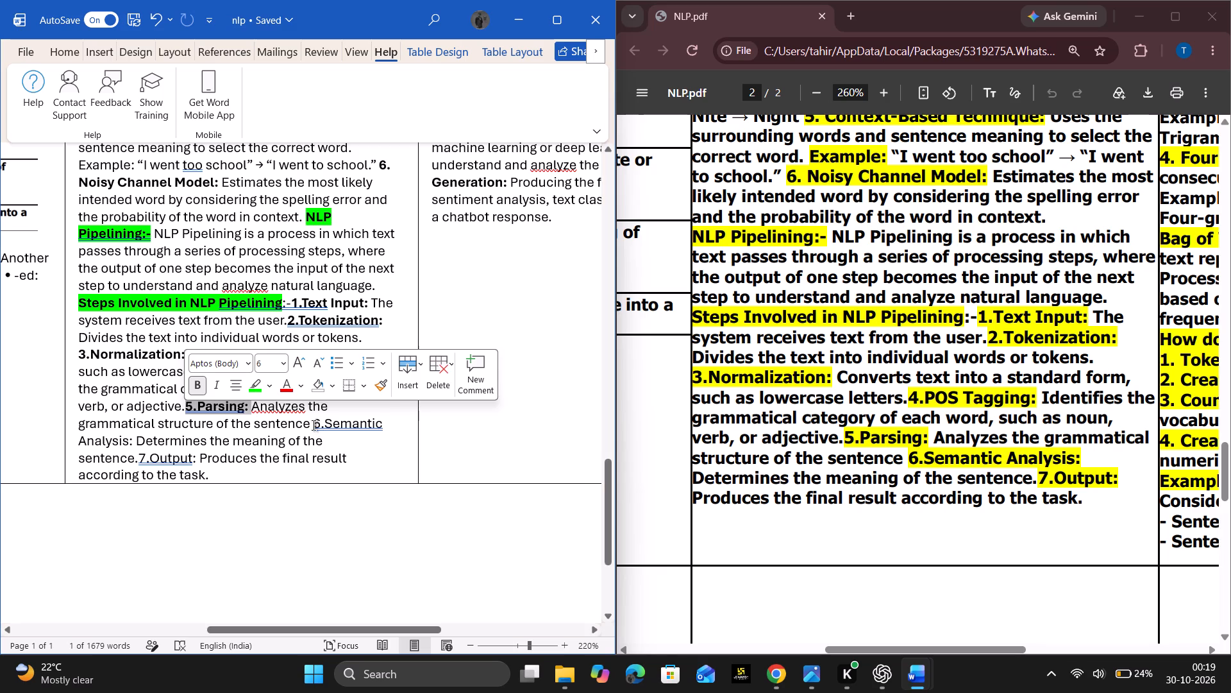
left_click_drag(314, 425, 386, 421)
left_click(402, 384)
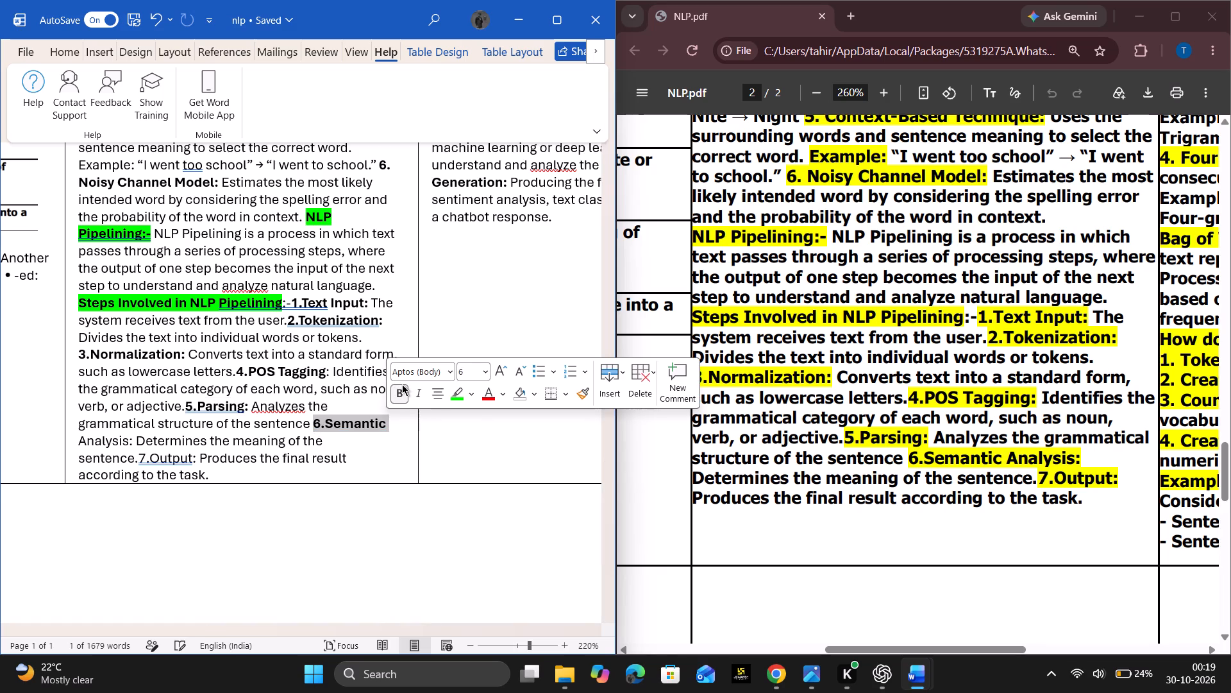
left_click_drag(196, 459, 160, 454)
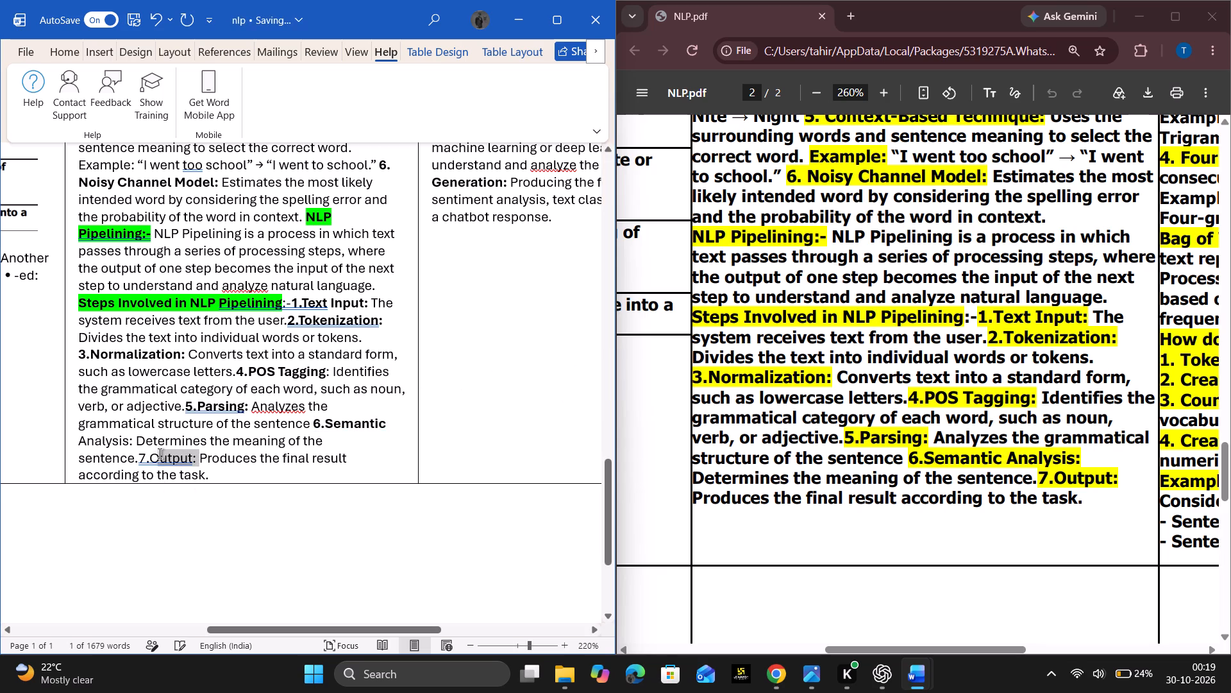
left_click_drag(160, 454, 141, 454)
left_click(154, 424)
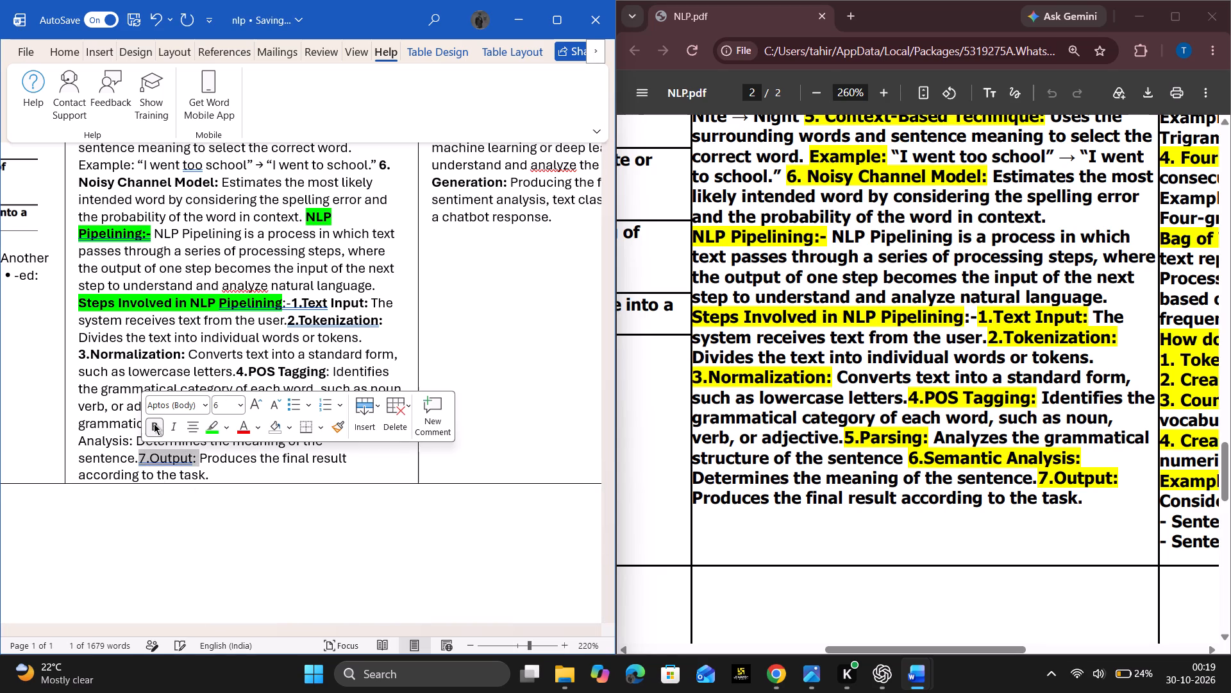
left_click(265, 537)
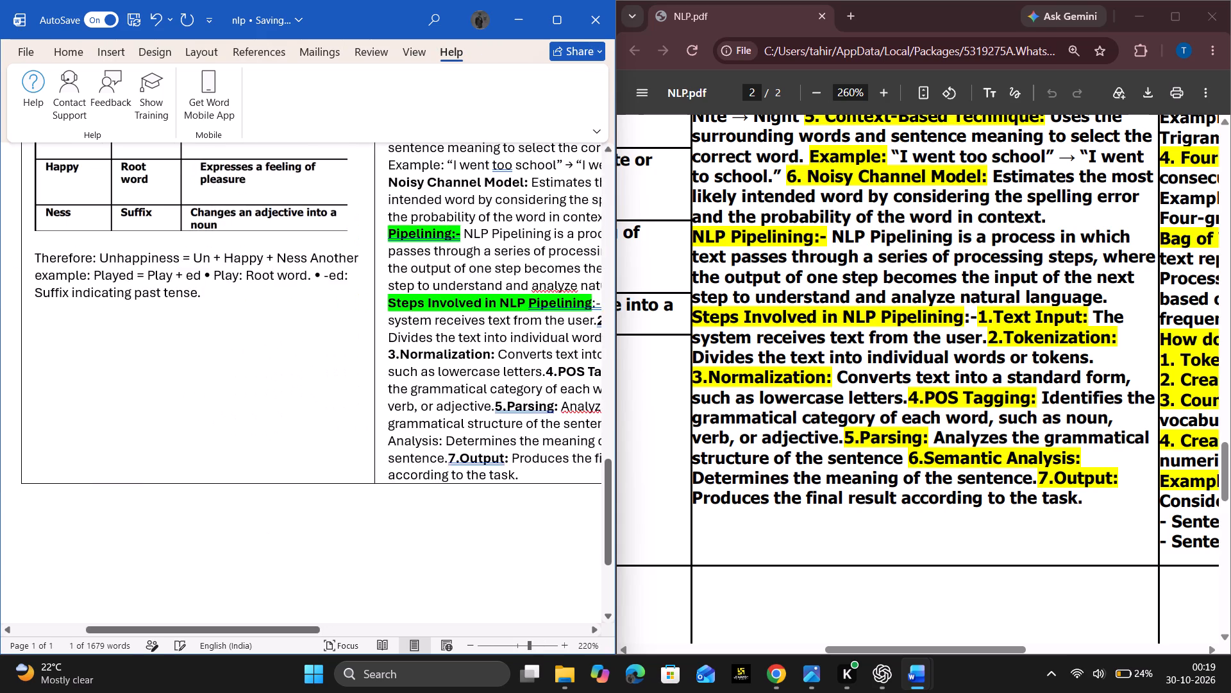
Review the formatting of the whole three-column notes table from its last row up to its first.
scroll(265, 537, "down", 3, "ctrl")
scroll(265, 537, "up", 1)
scroll(265, 537, "down", 3, "ctrl")
scroll(265, 537, "up", 2)
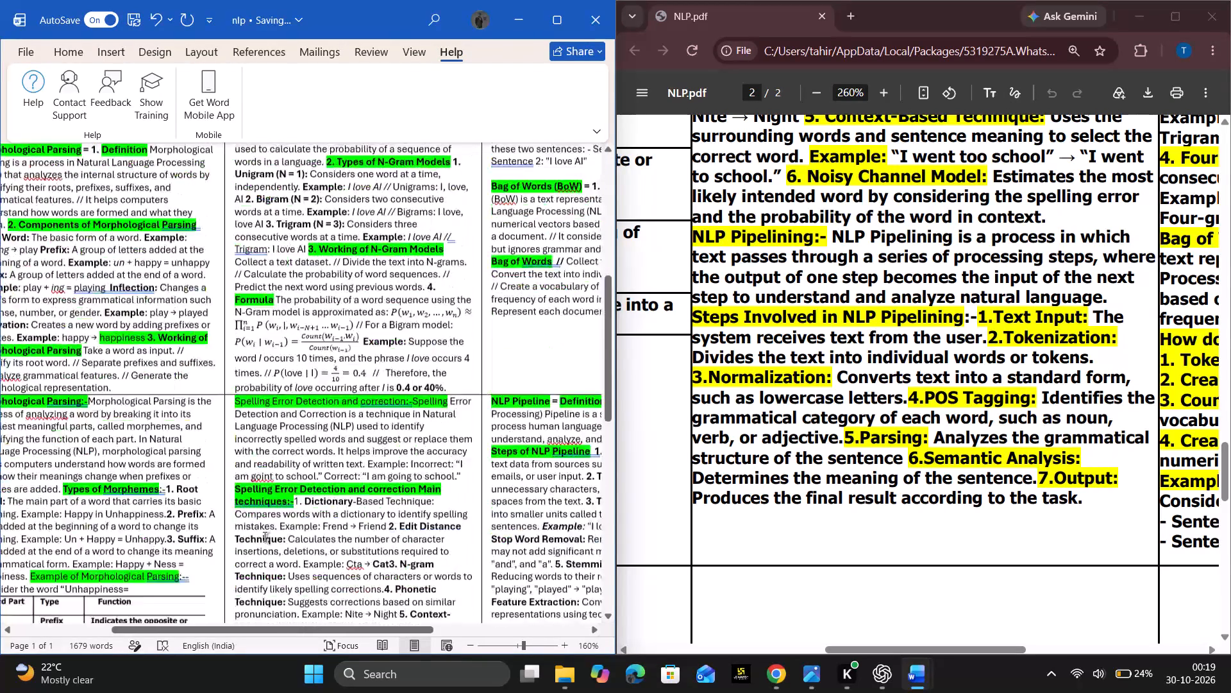
scroll(265, 537, "up", 5)
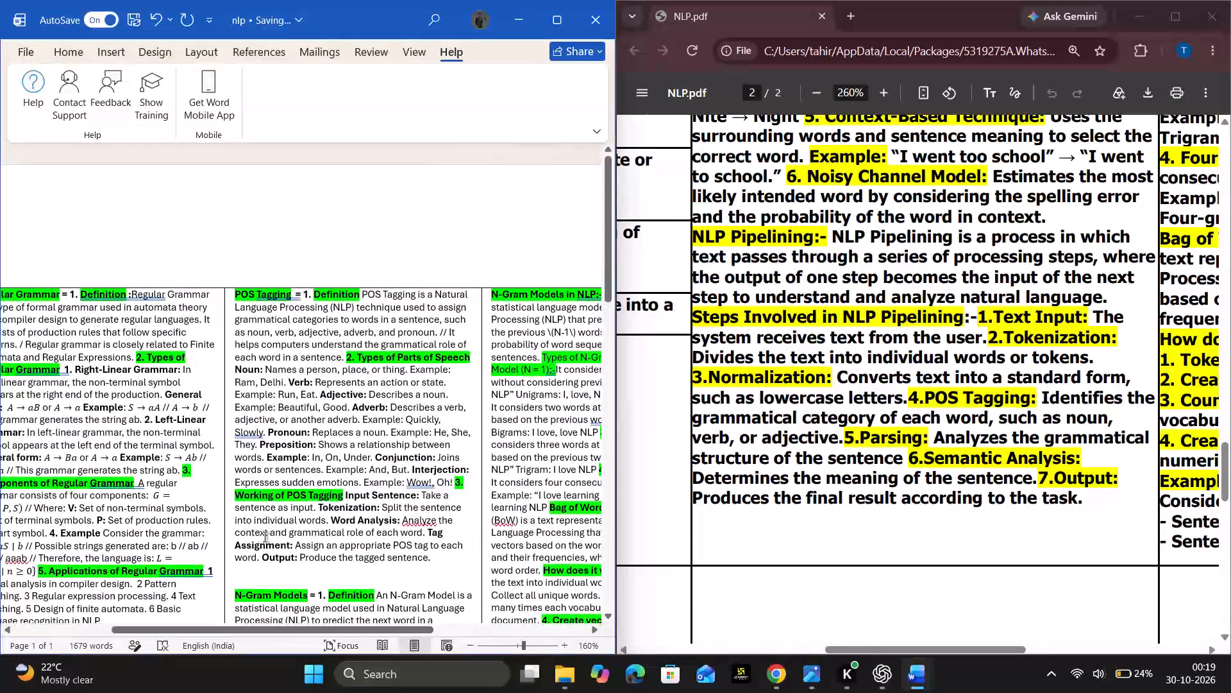
Save a copy of the document to the Desktop as a PDF named "nlp imp".
key("F12")
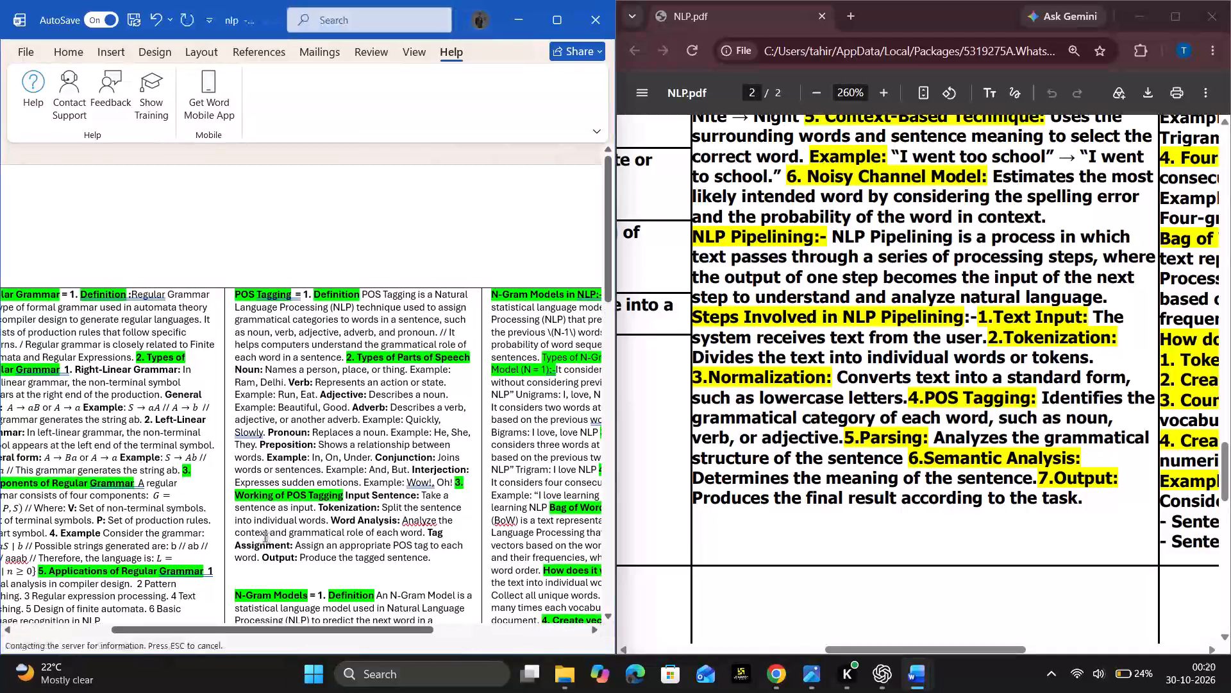
key("F12")
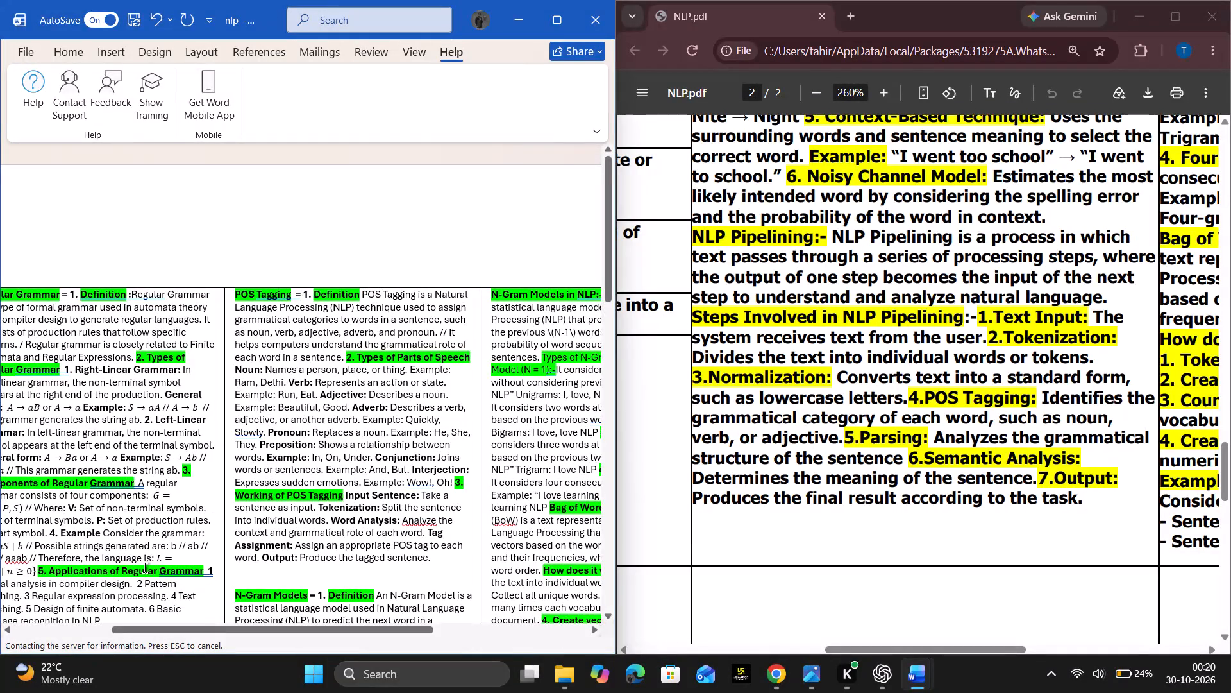
left_click(196, 399)
scroll(196, 399, "down", 1)
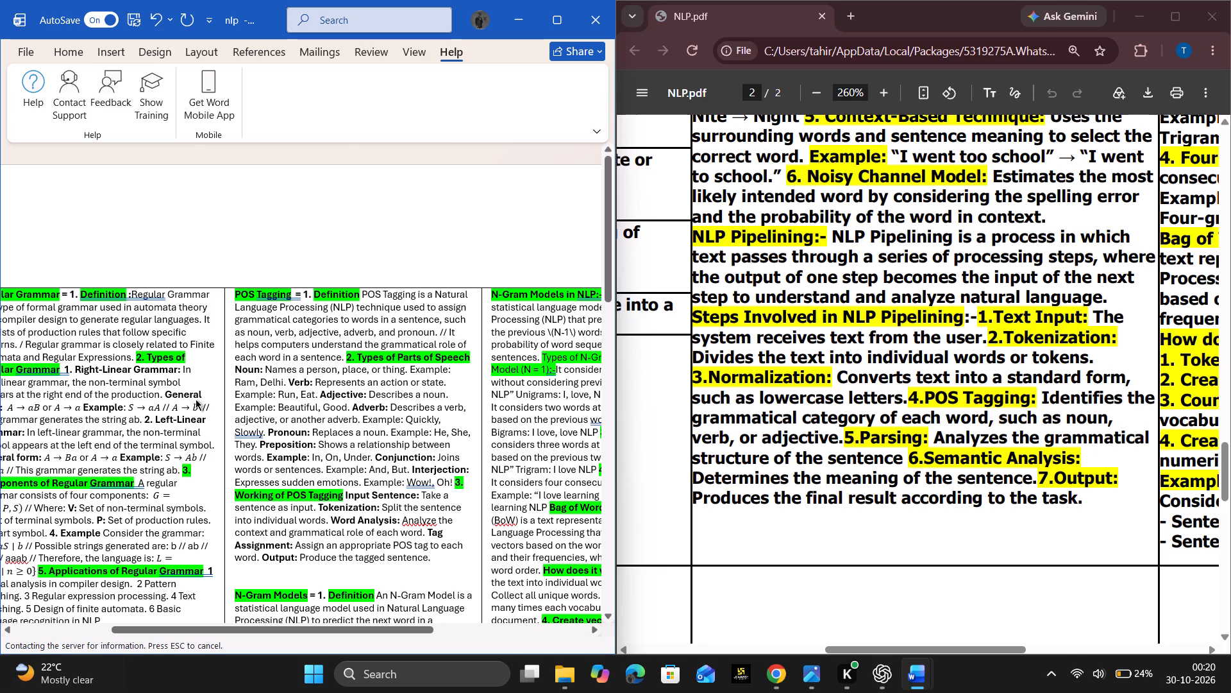
scroll(196, 399, "down", 1)
scroll(196, 399, "down", 5, "ctrl")
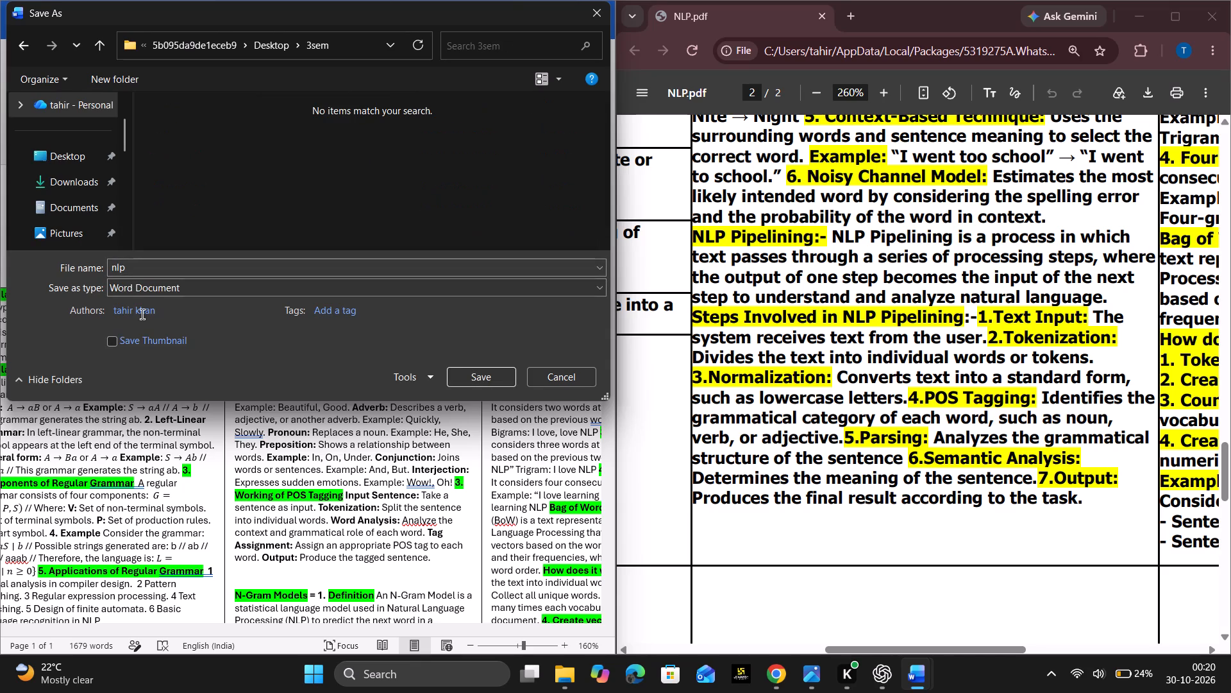
left_click(62, 153)
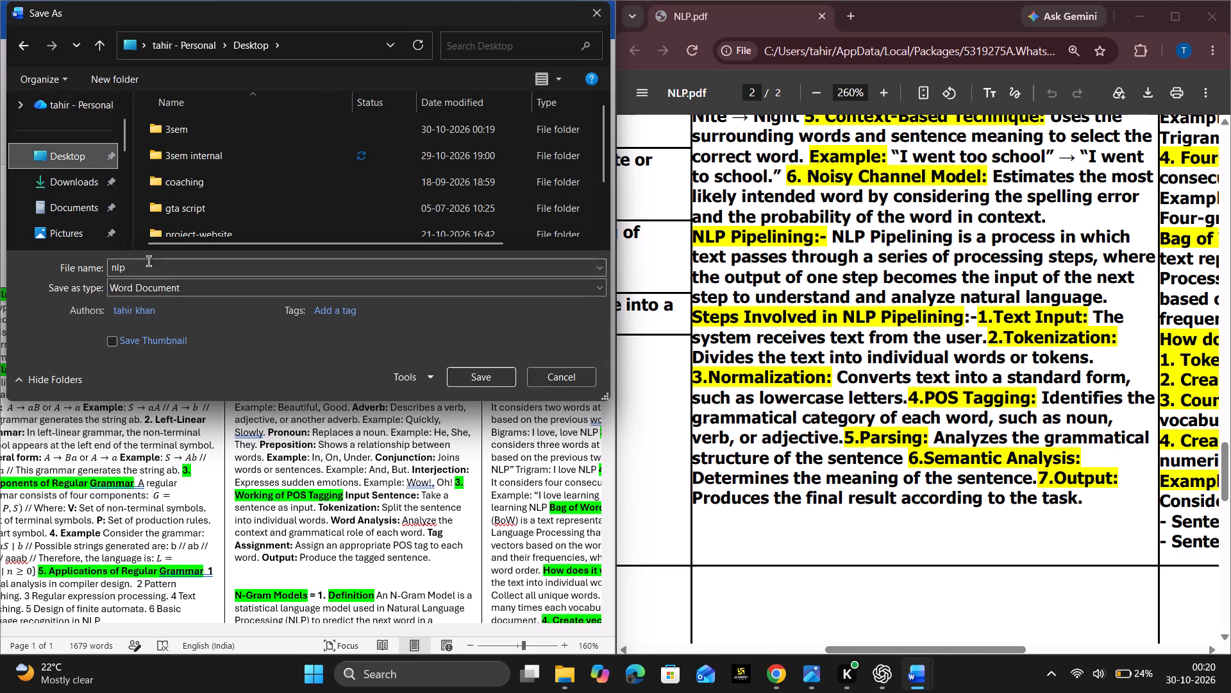
left_click(149, 261)
key("Right")
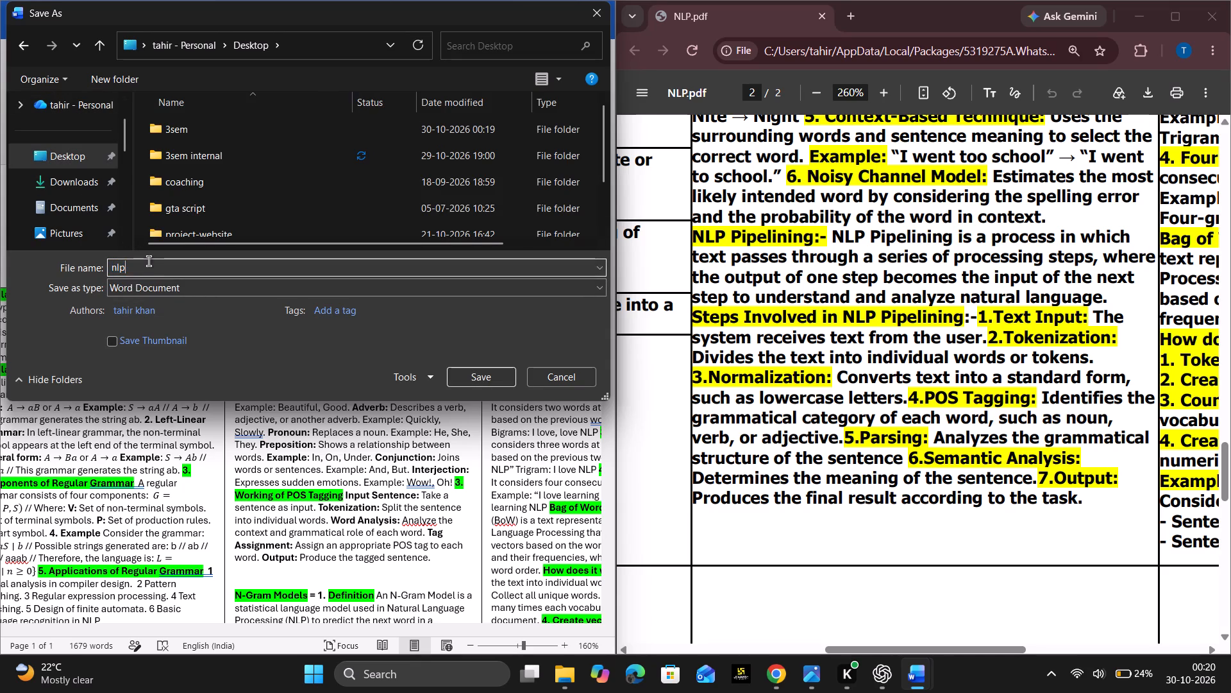
key("space")
type("imp")
key("space")
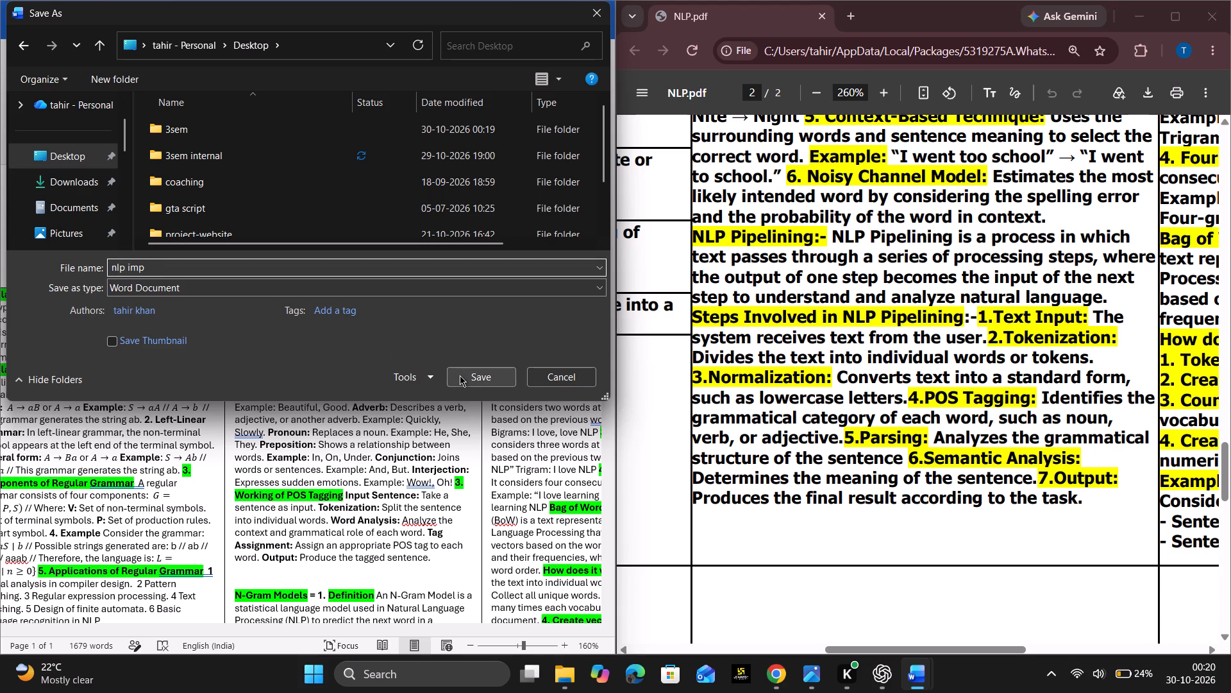
left_click(362, 287)
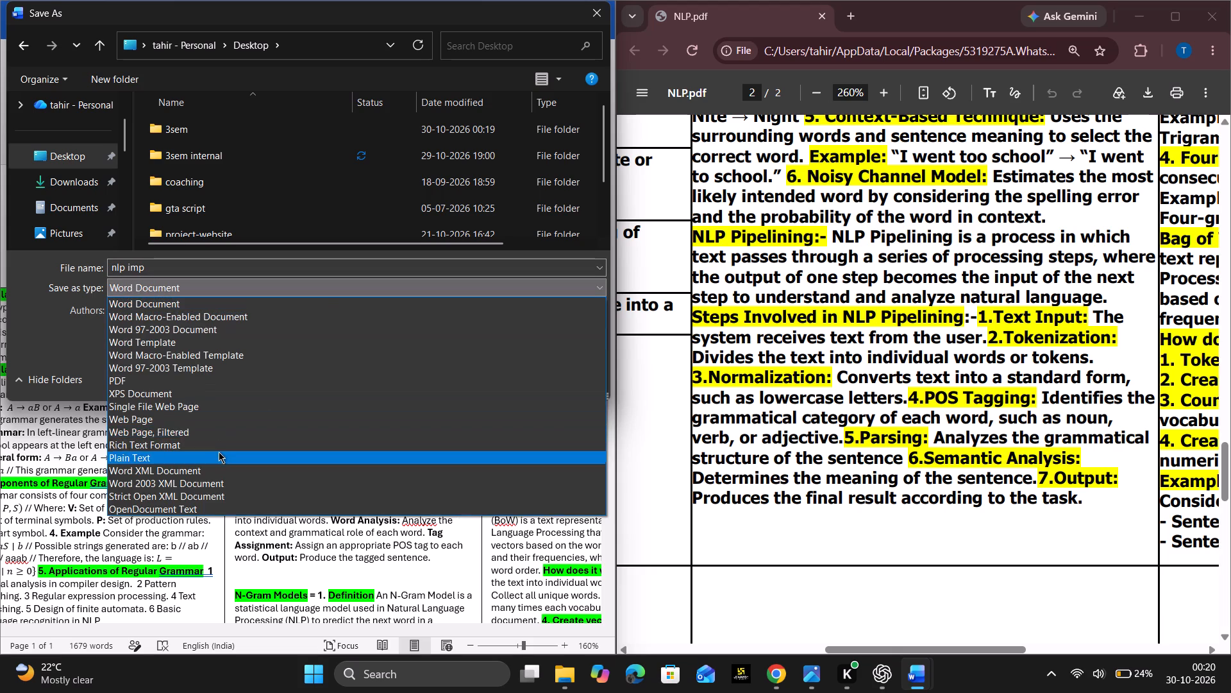
left_click(209, 377)
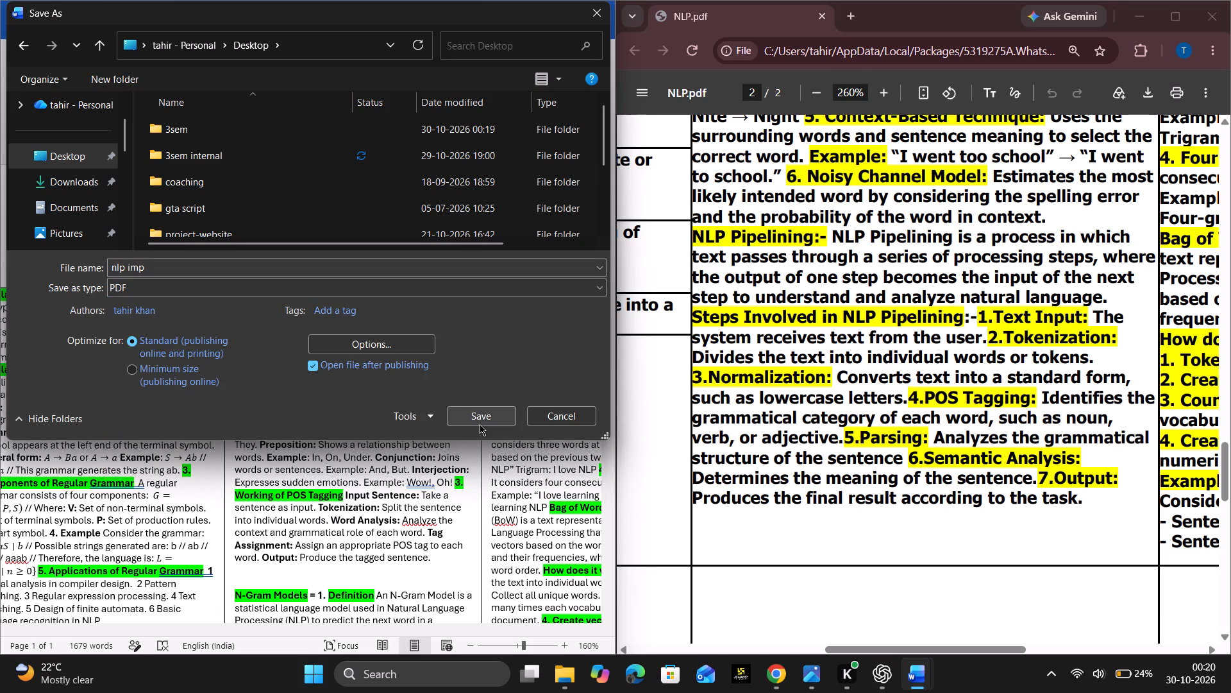
left_click(480, 424)
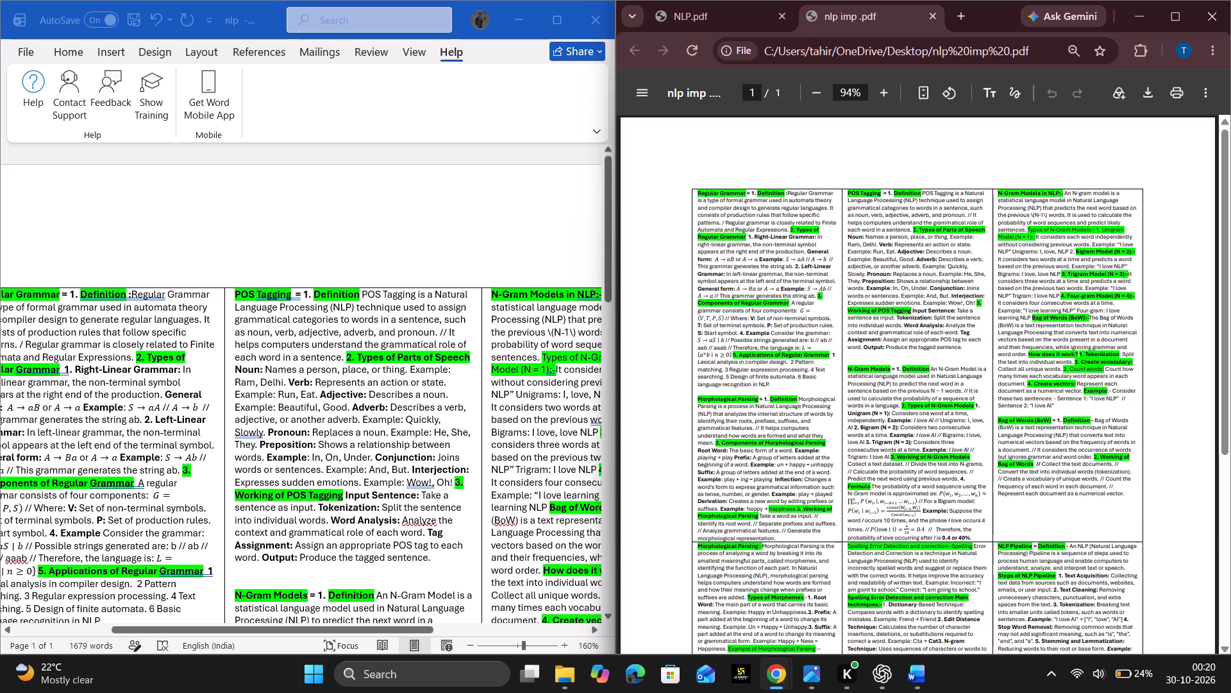
Check the exported nlp imp PDF down to the end of its table, and close its browser window.
scroll(935, 462, "down", 9)
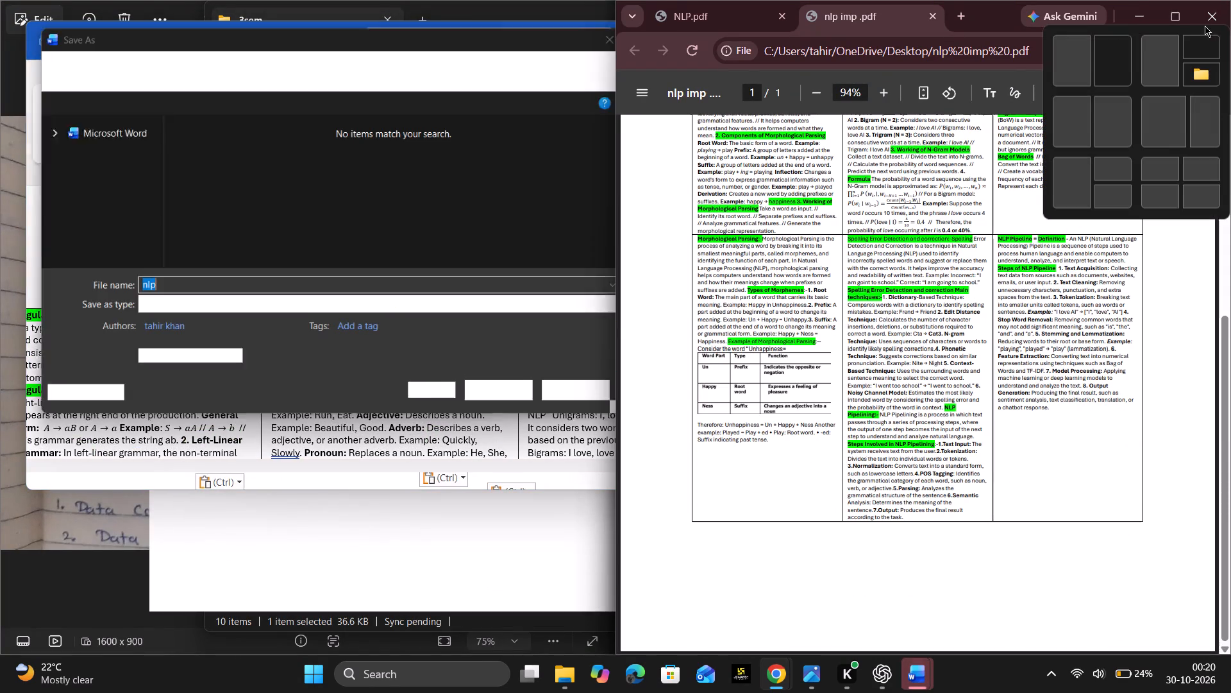
left_click(1209, 24)
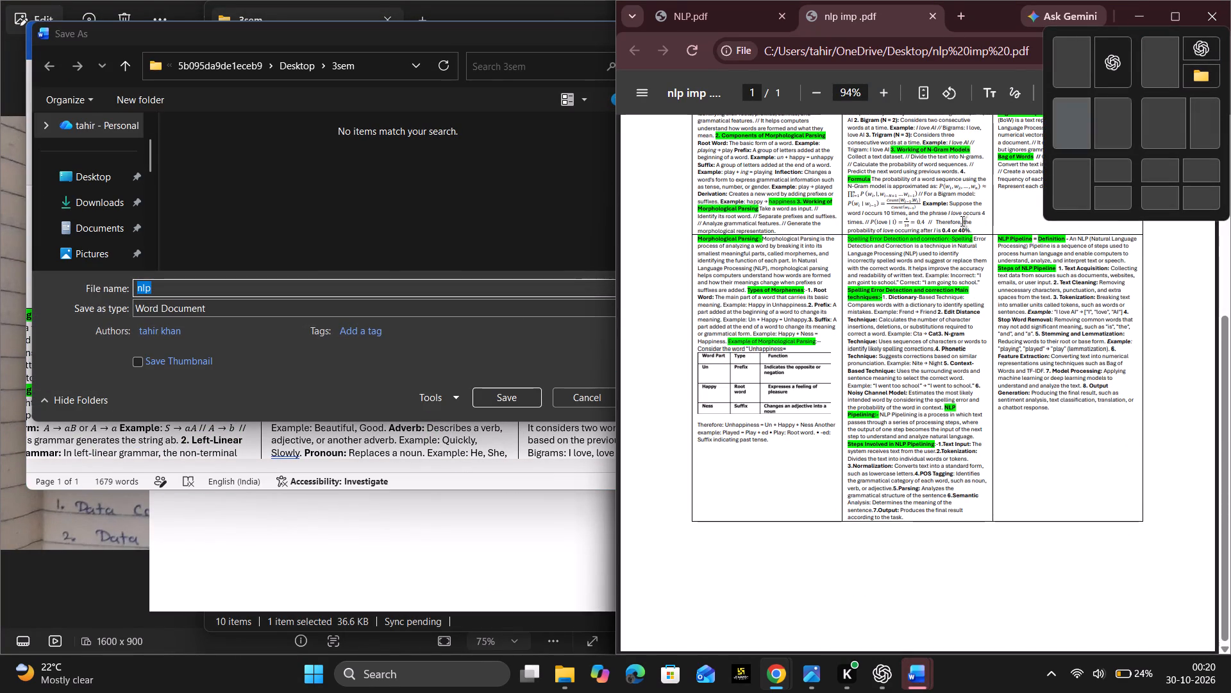
left_click(1211, 24)
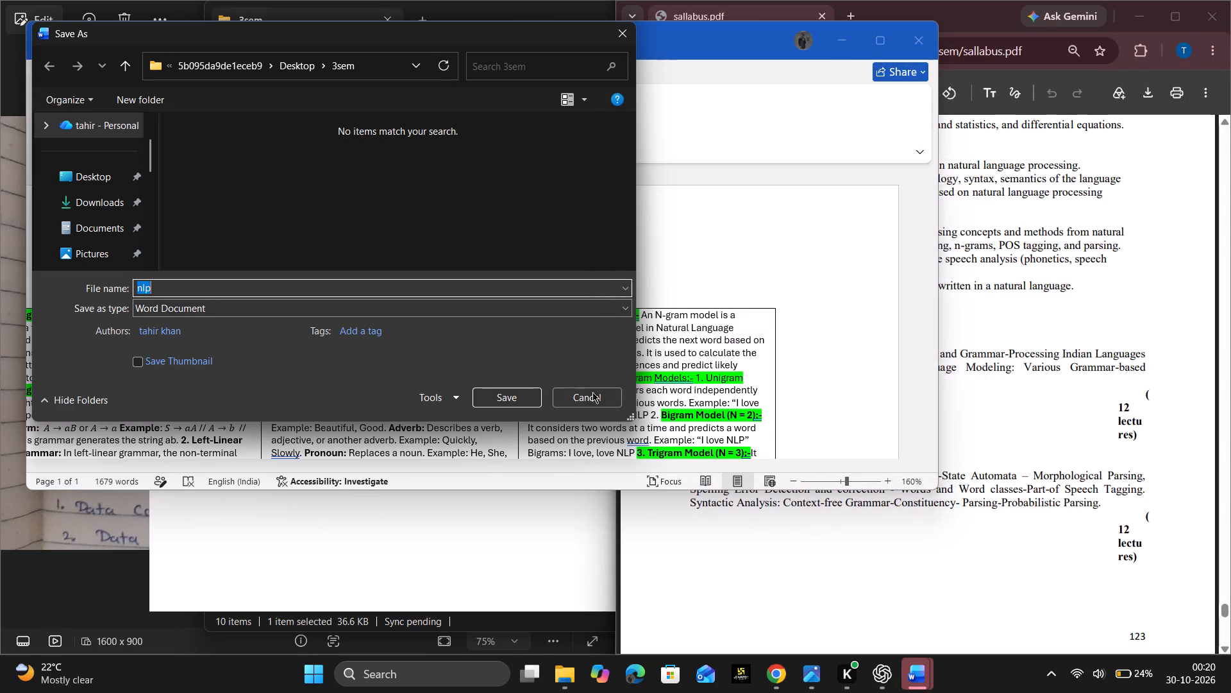
Cancel the leftover Save As dialog for the nlp document without saving another copy.
left_click(595, 393)
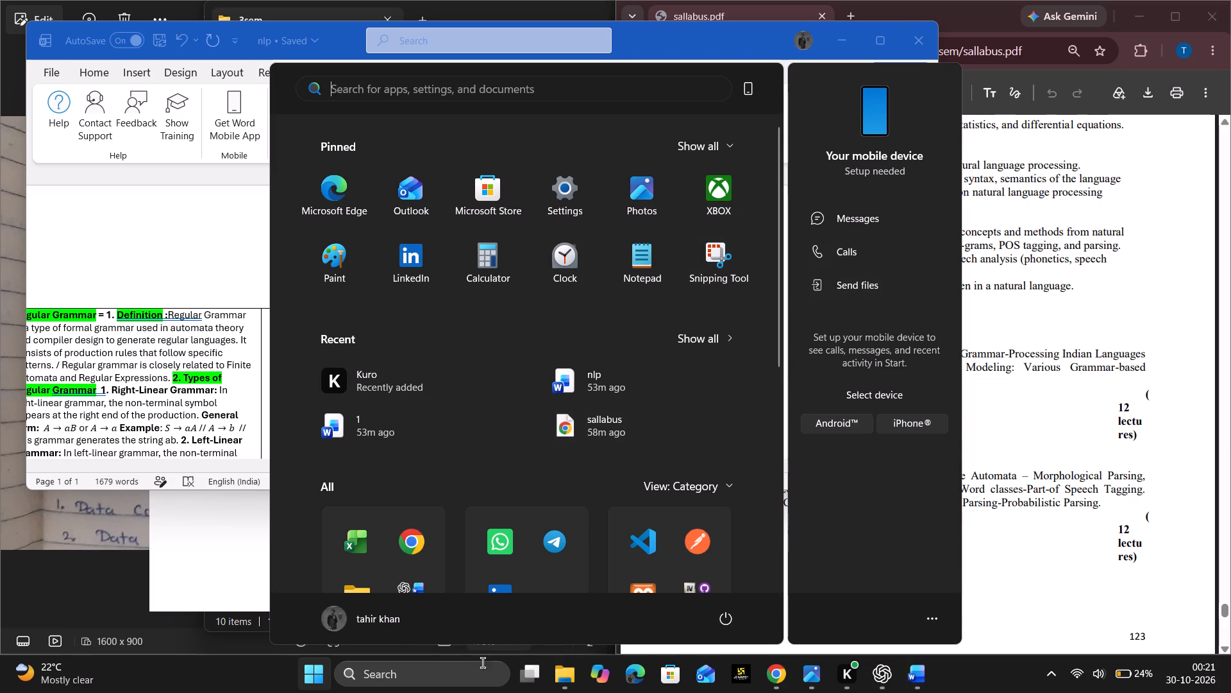
left_click(1145, 286)
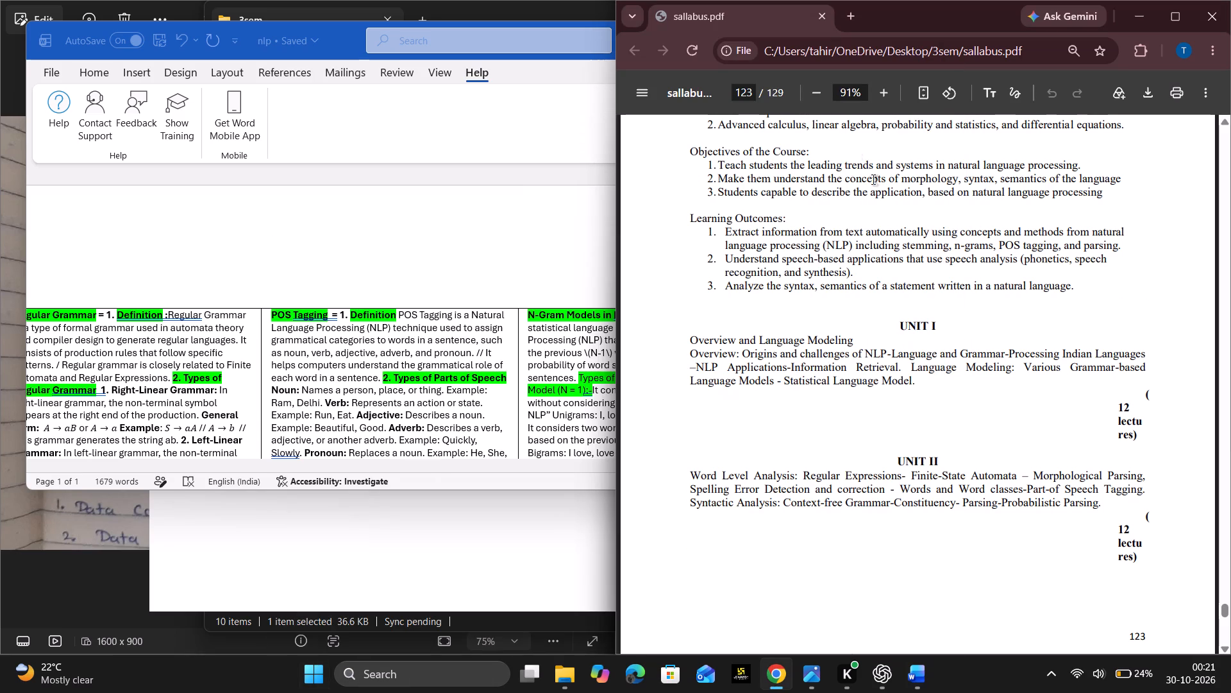
Search Google for "pdf editor" in a new maximized browser tab and open Sejda's online PDF editor.
left_click(848, 16)
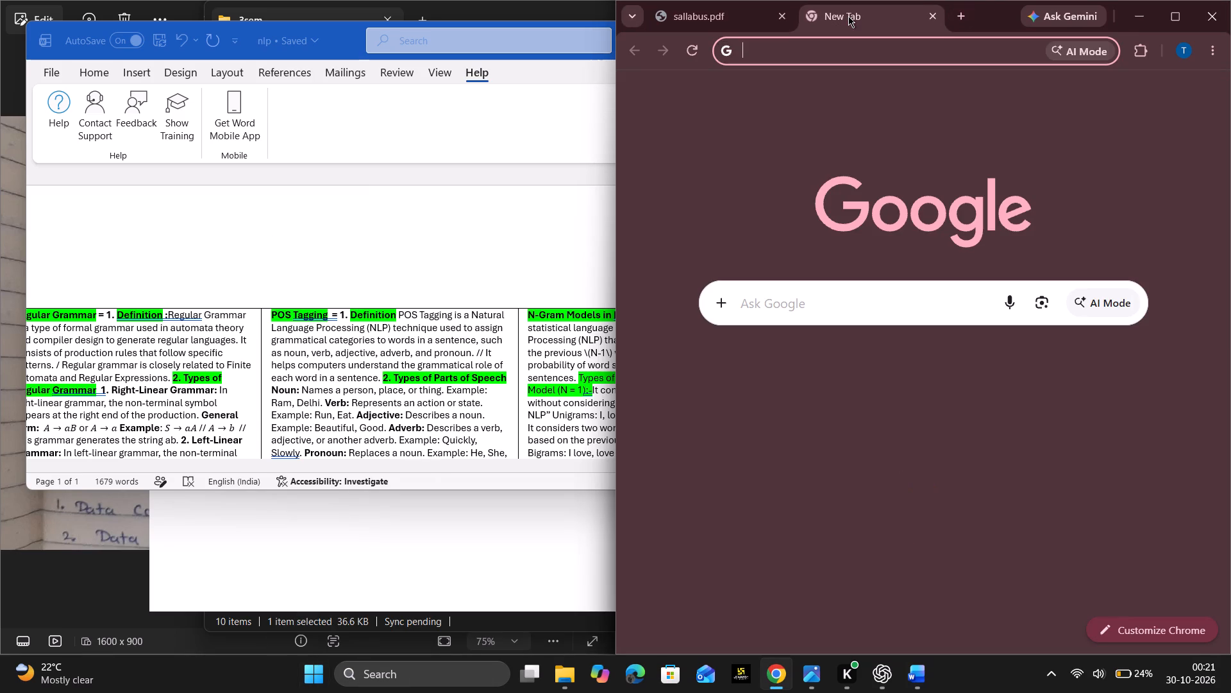
left_click(1164, 26)
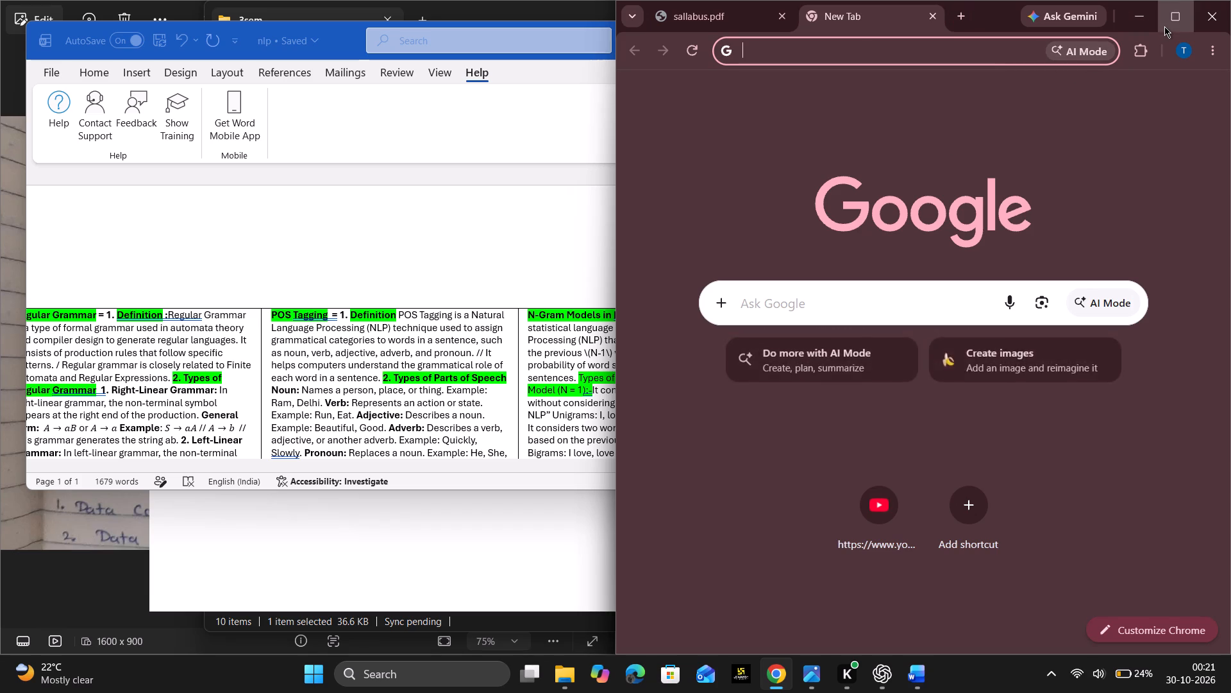
left_click(522, 315)
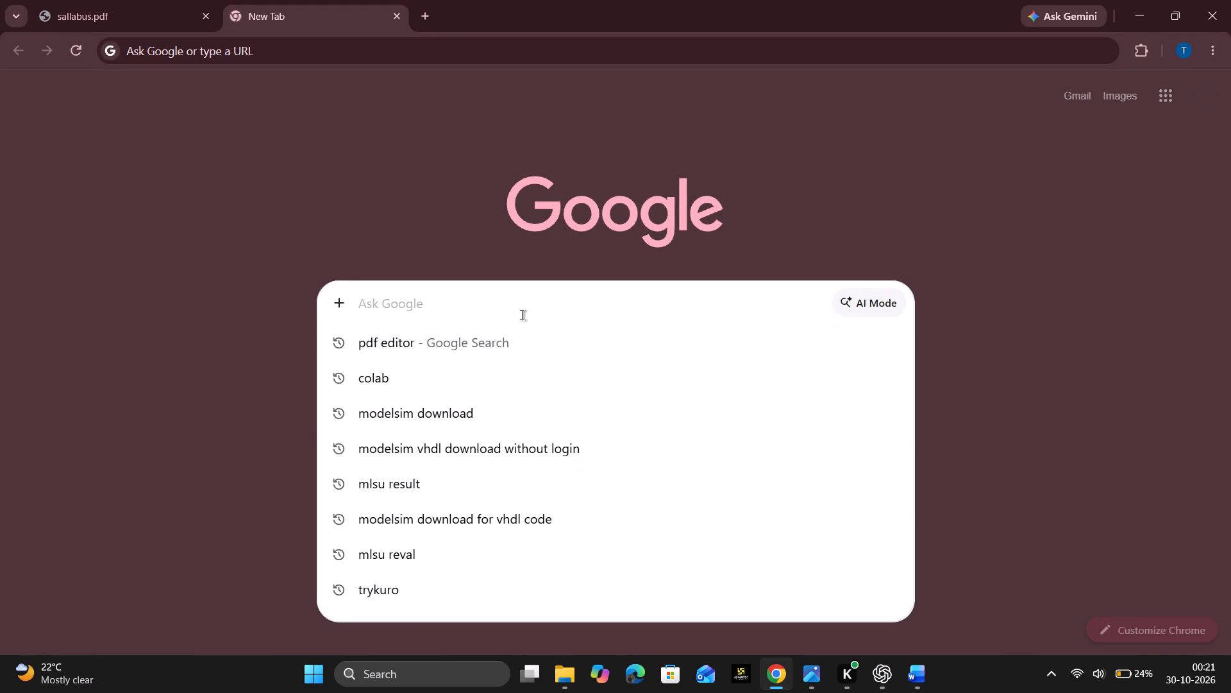
left_click(376, 350)
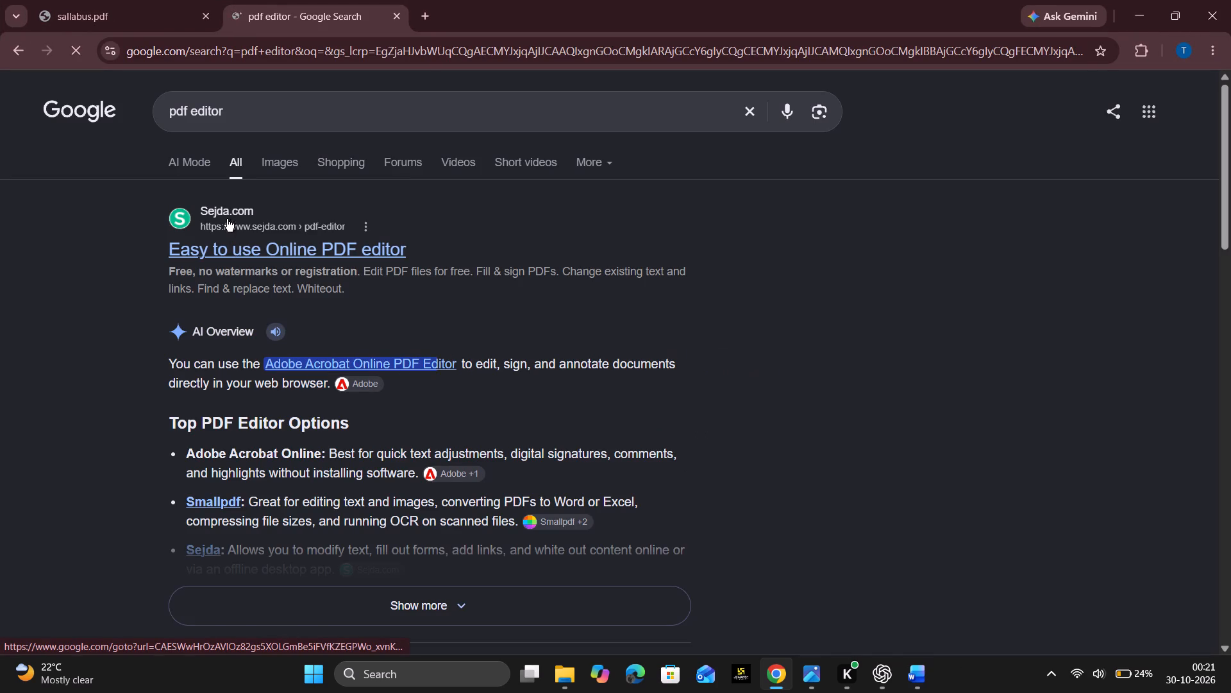
left_click(243, 244)
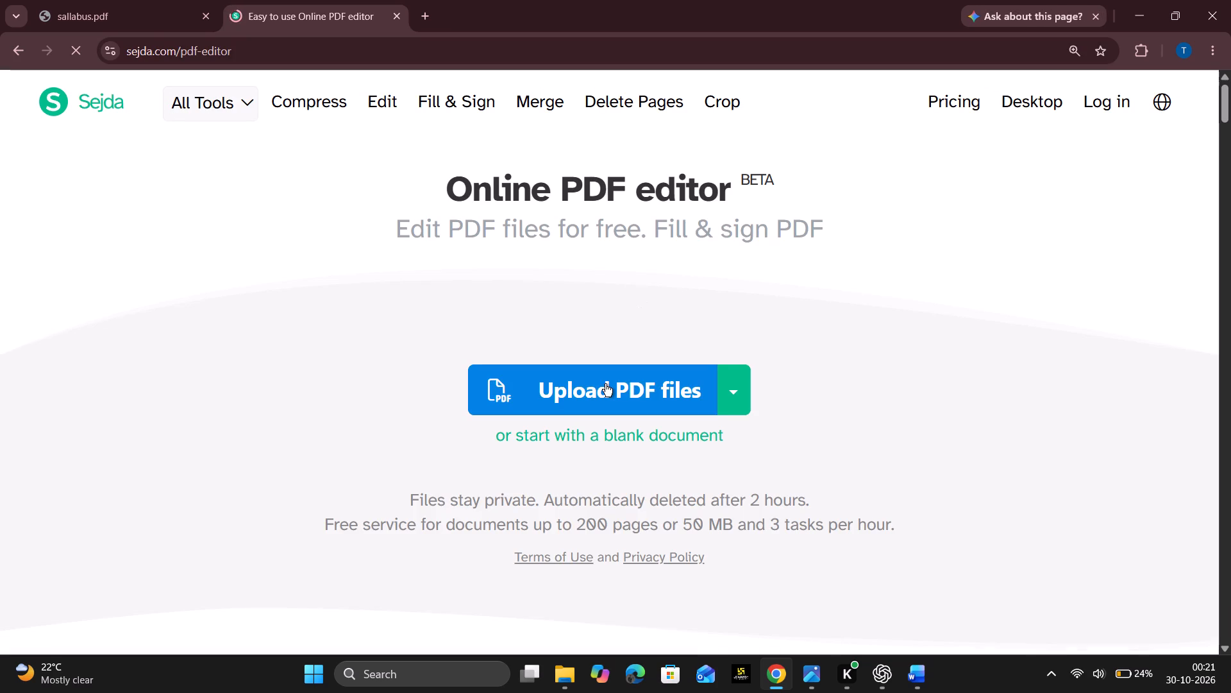
Upload the NLP PDF from the Desktop to the Sejda editor.
left_click(605, 382)
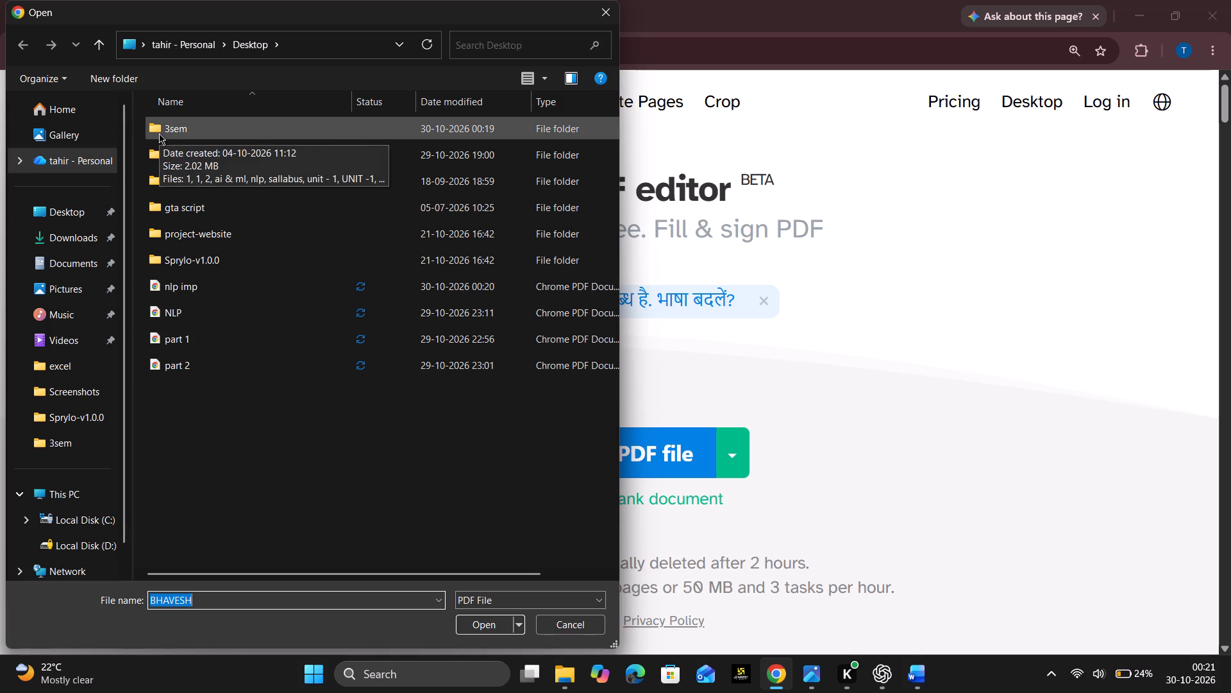
left_click(92, 205)
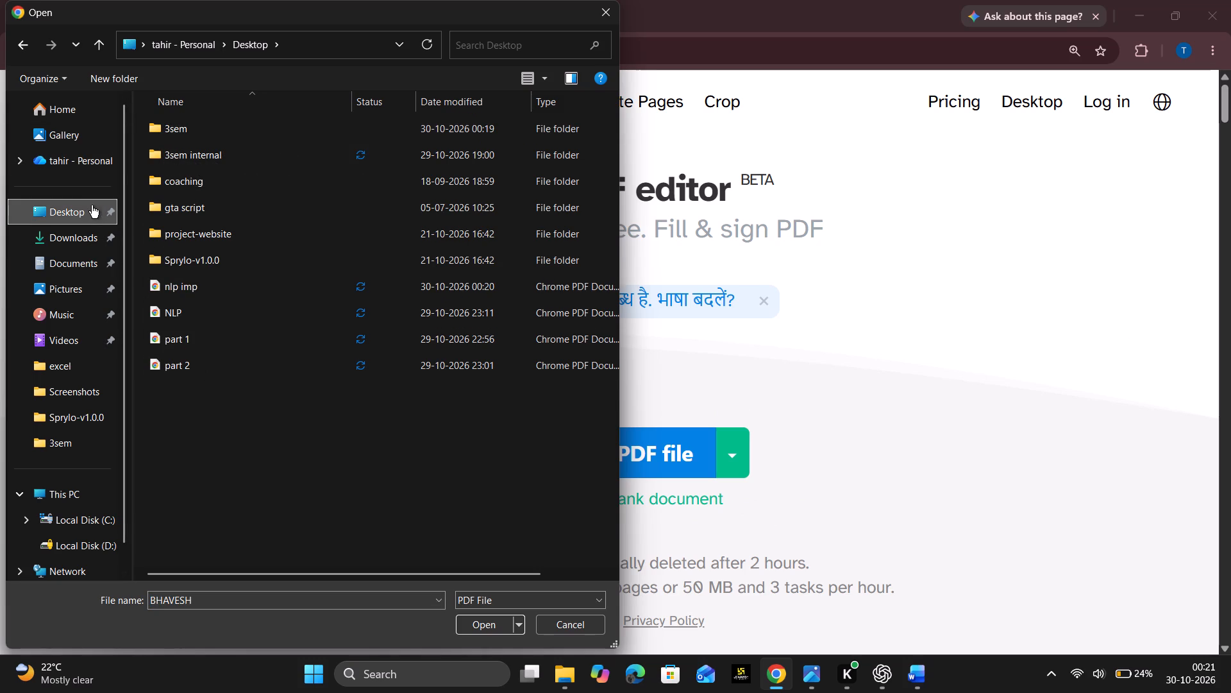
left_click(211, 315)
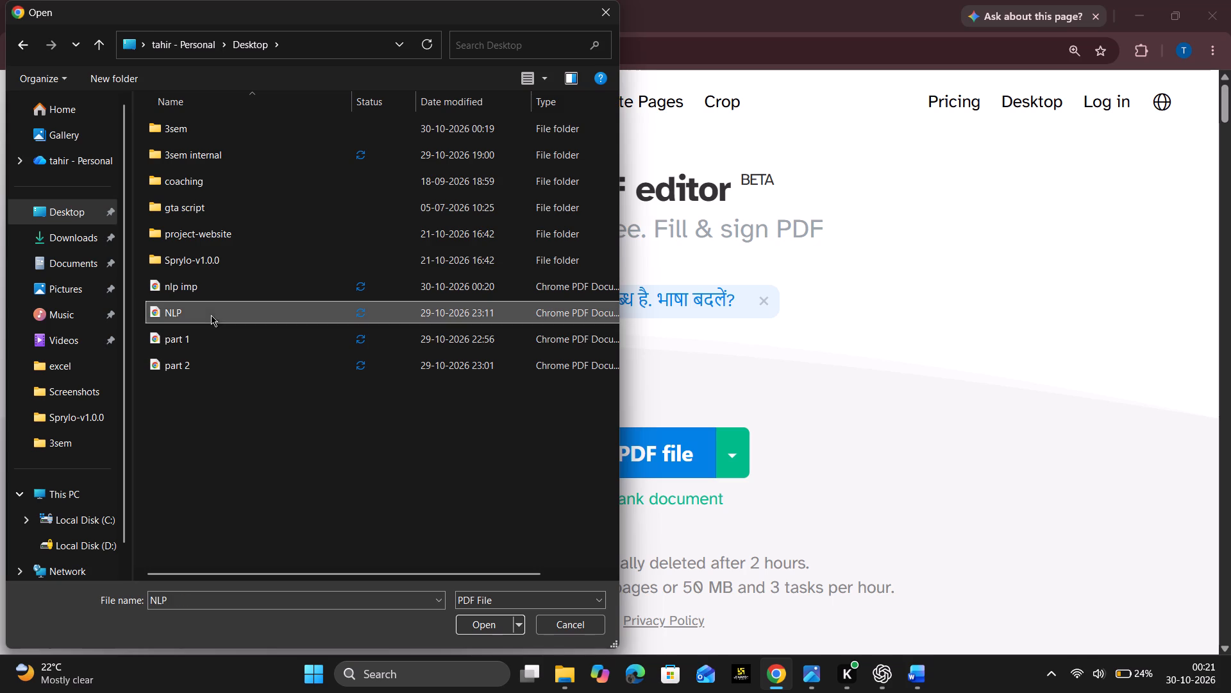
left_click(485, 624)
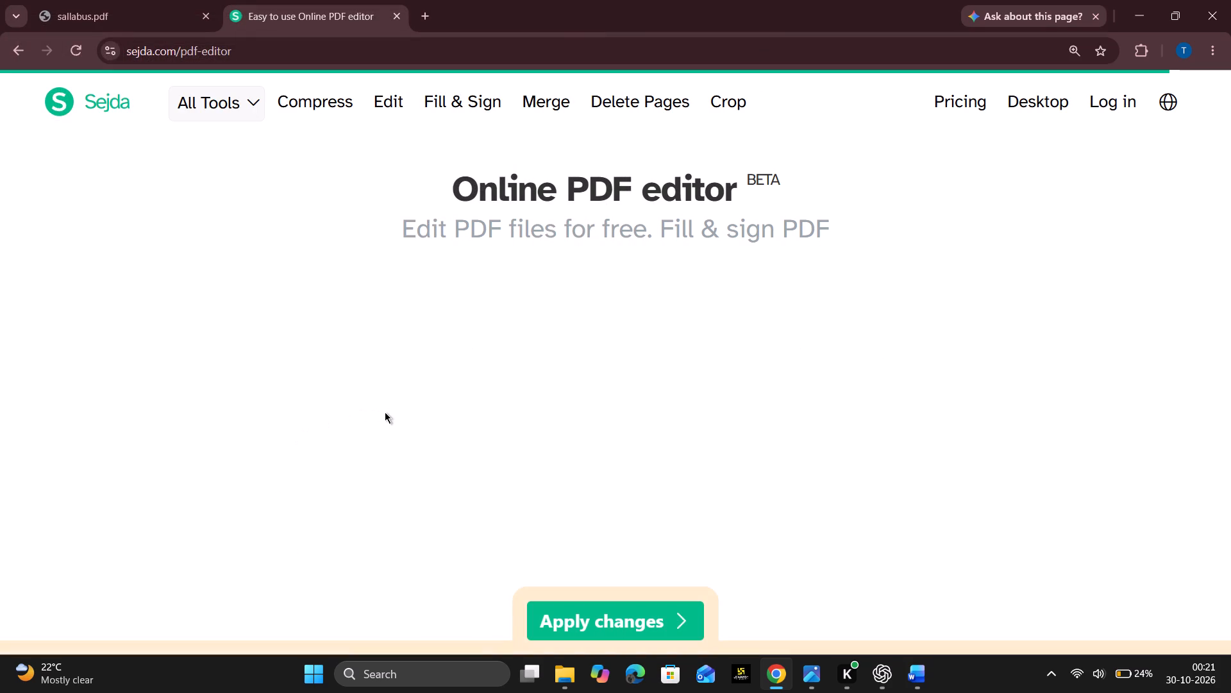
Delete page 2, the one starting with Morphological Parsing, from the uploaded NLP PDF.
scroll(385, 412, "down", 8)
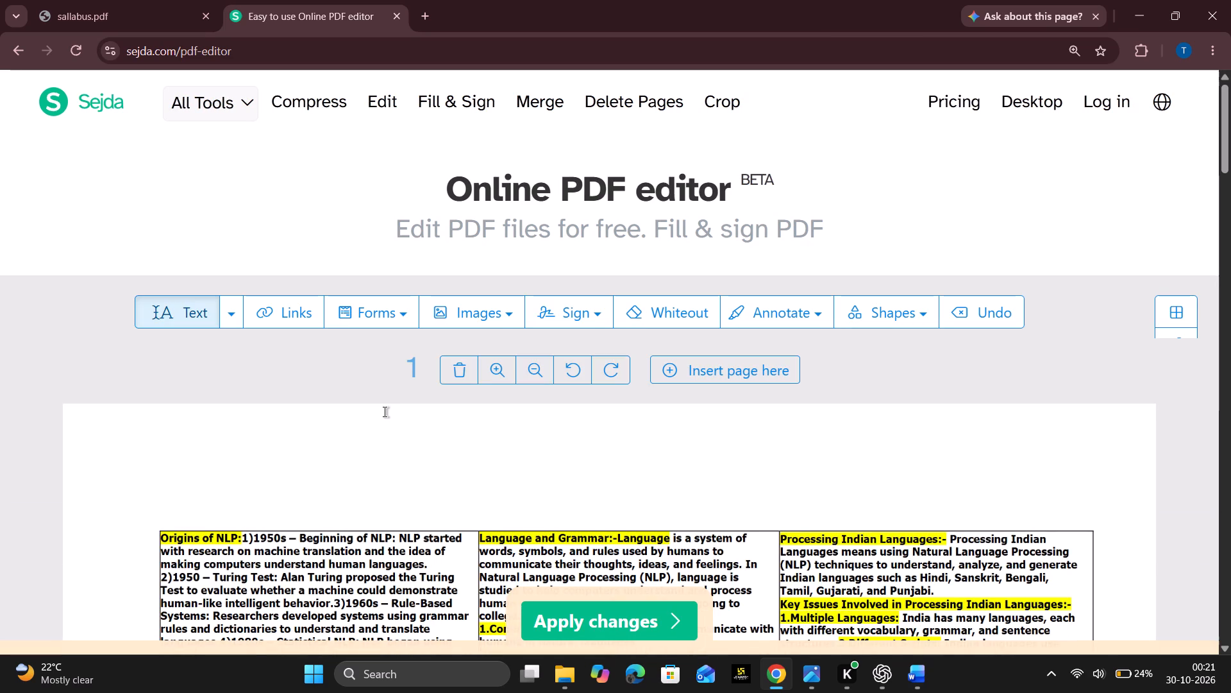
scroll(394, 353, "down", 13)
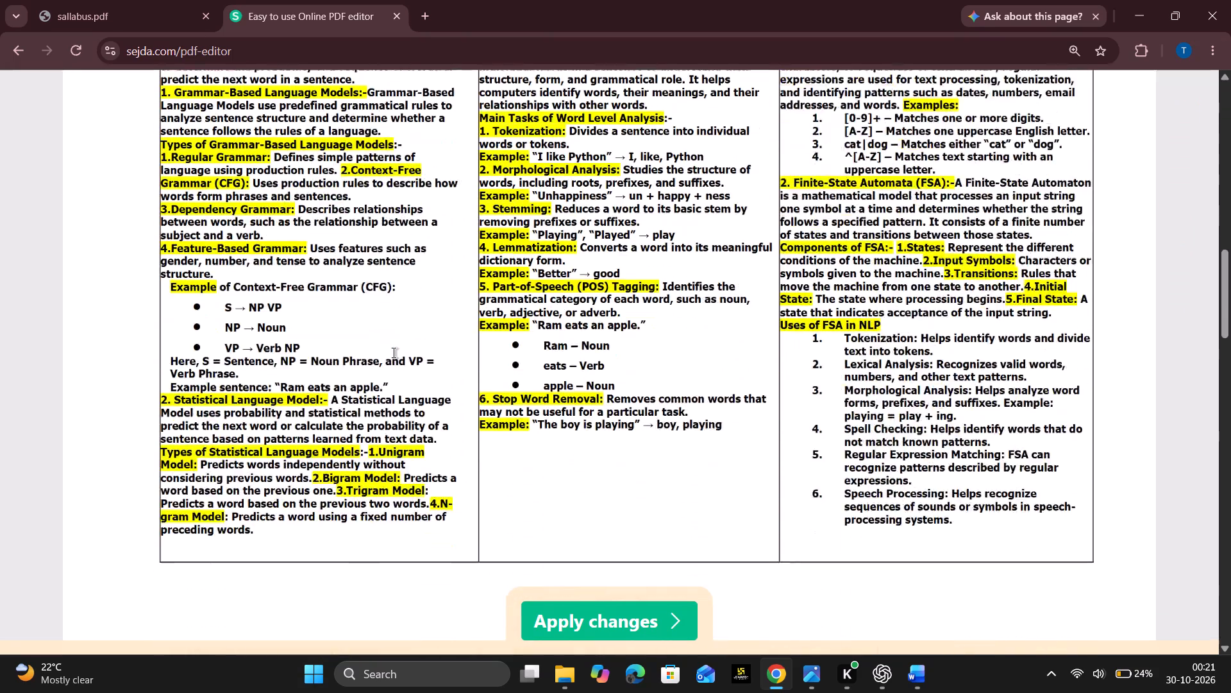
scroll(394, 353, "down", 4)
scroll(486, 212, "up", 1)
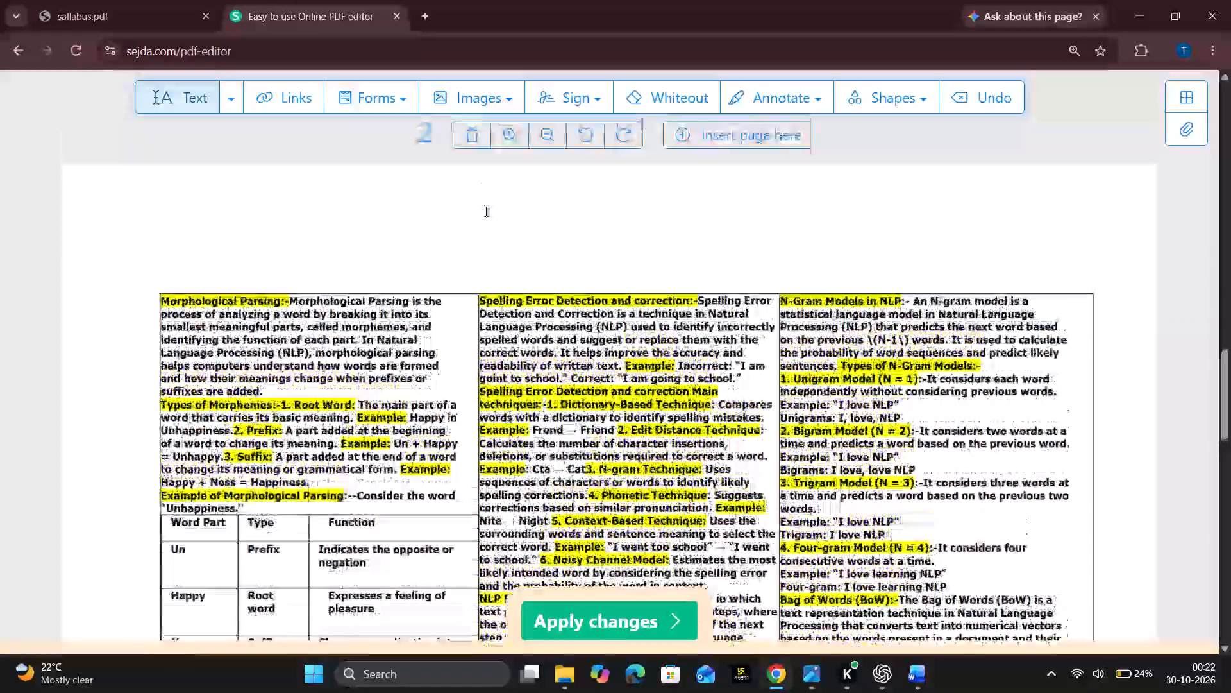
scroll(486, 212, "up", 1)
left_click(470, 188)
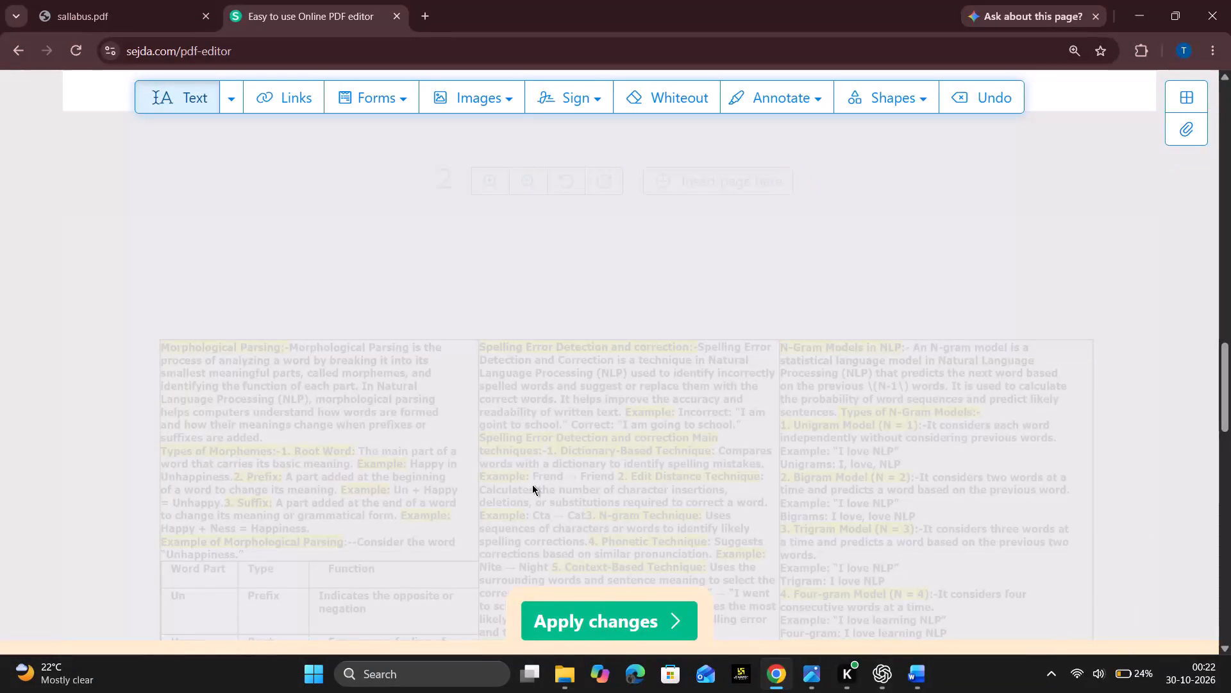
Apply the page changes and download the edited NLP.pdf.
left_click(589, 619)
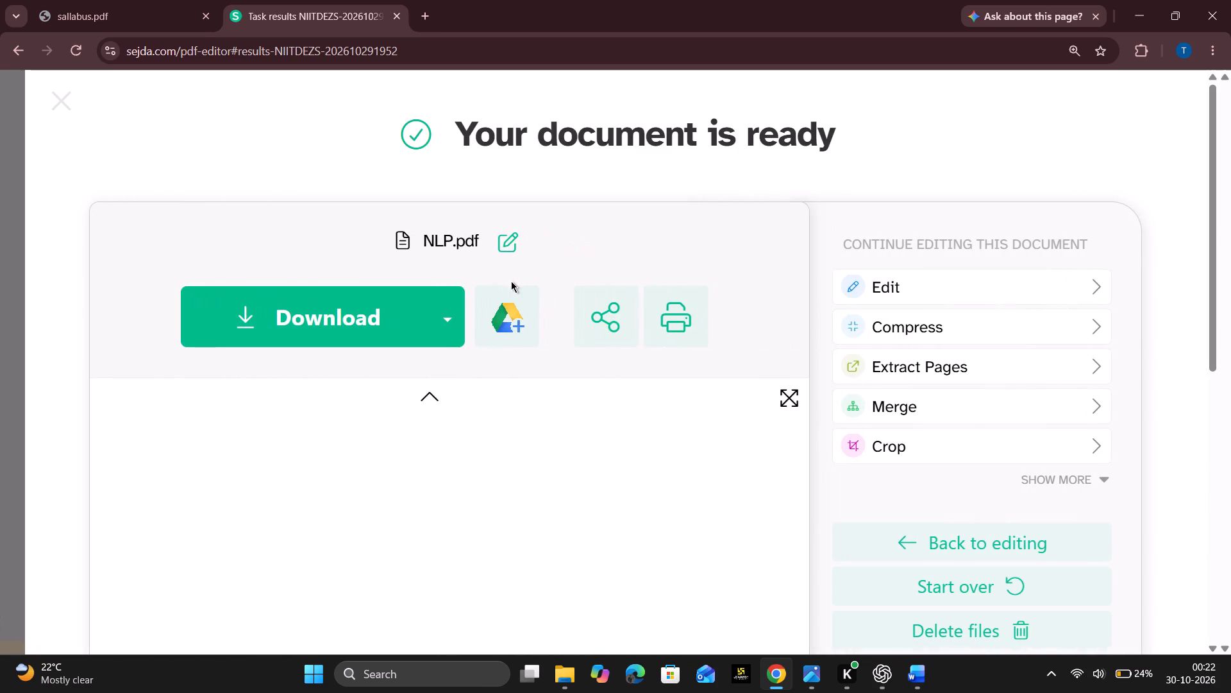
left_click(379, 338)
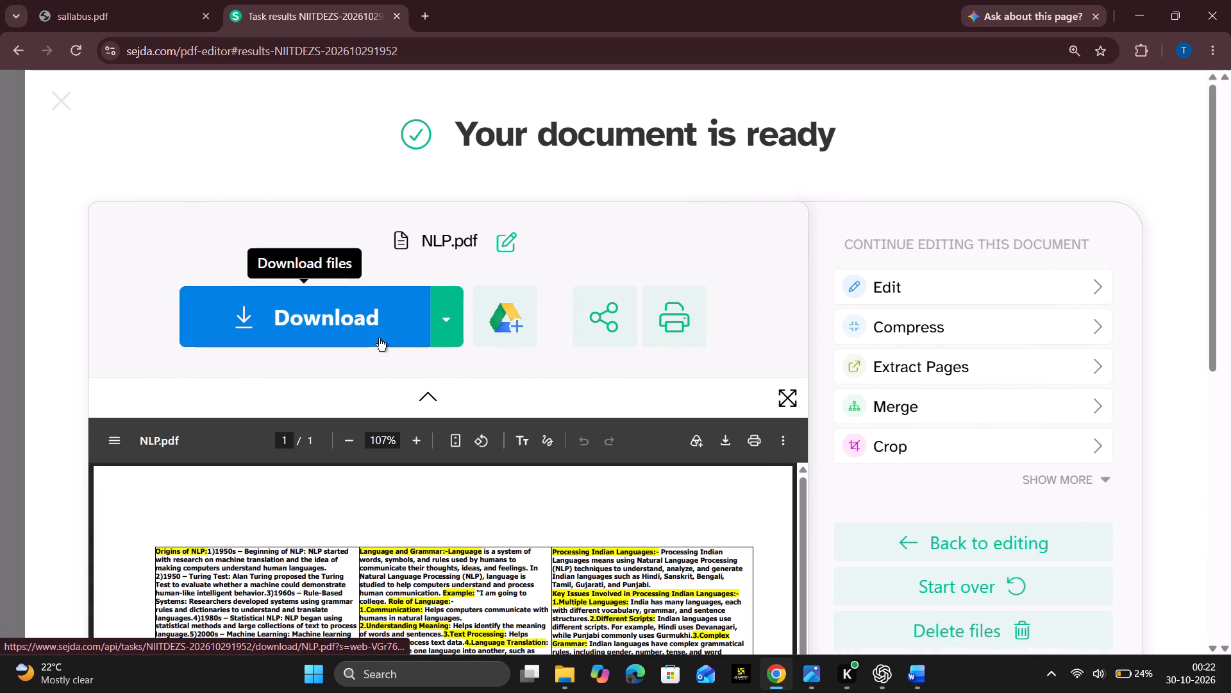